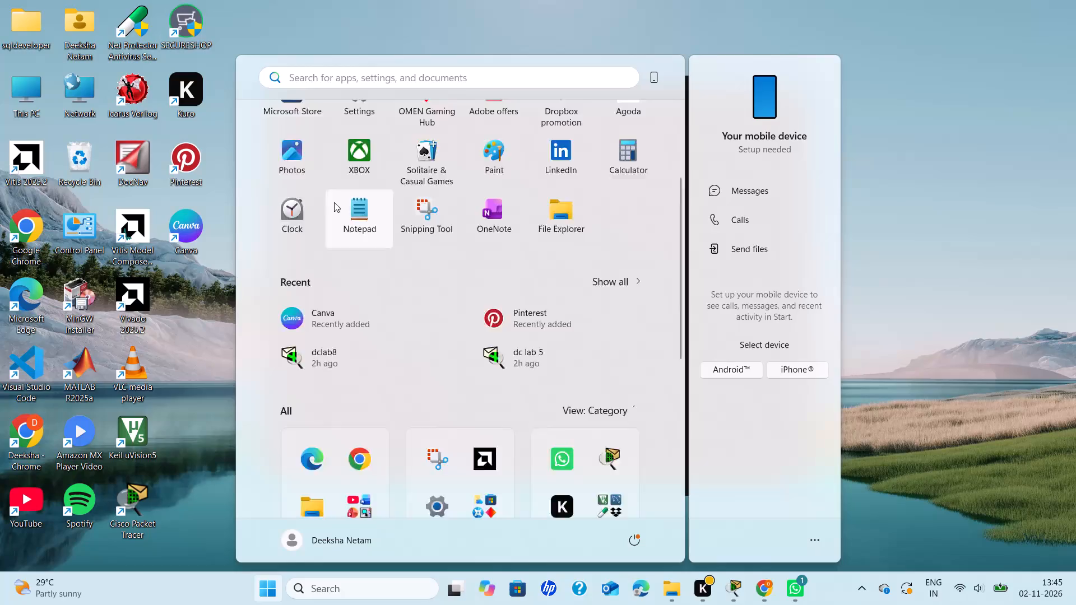
Open Word and create a new blank document.
scroll(334, 202, "up", 5)
double_click(382, 182)
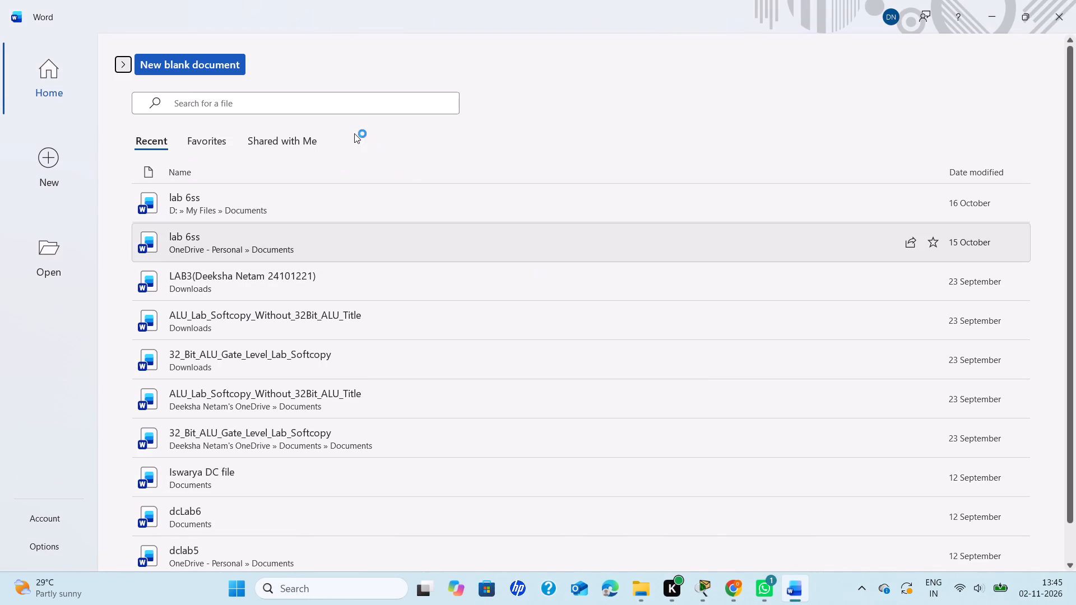
left_click(53, 70)
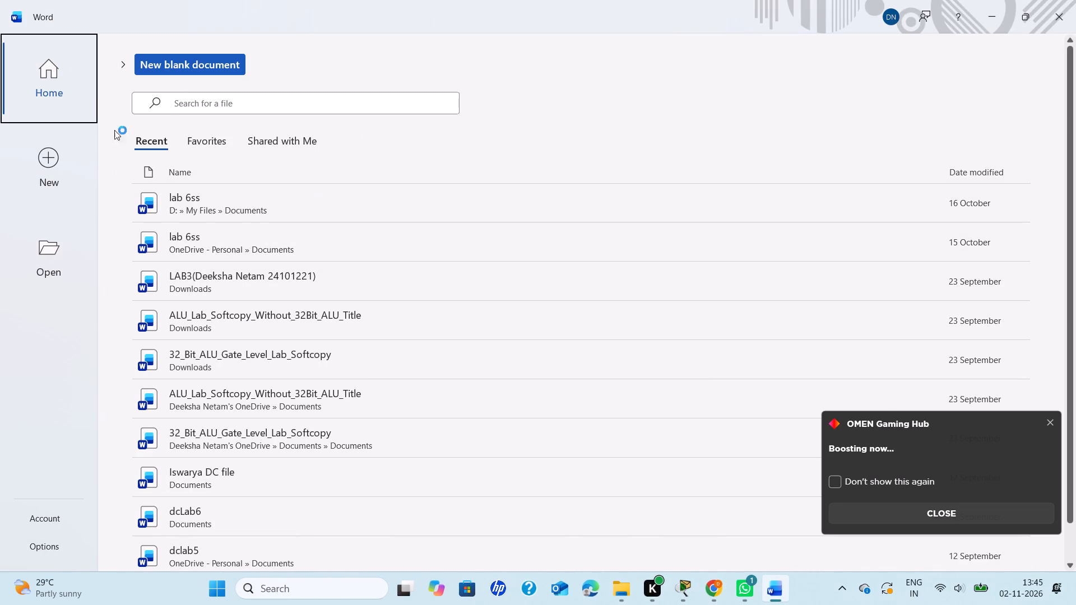
left_click(45, 161)
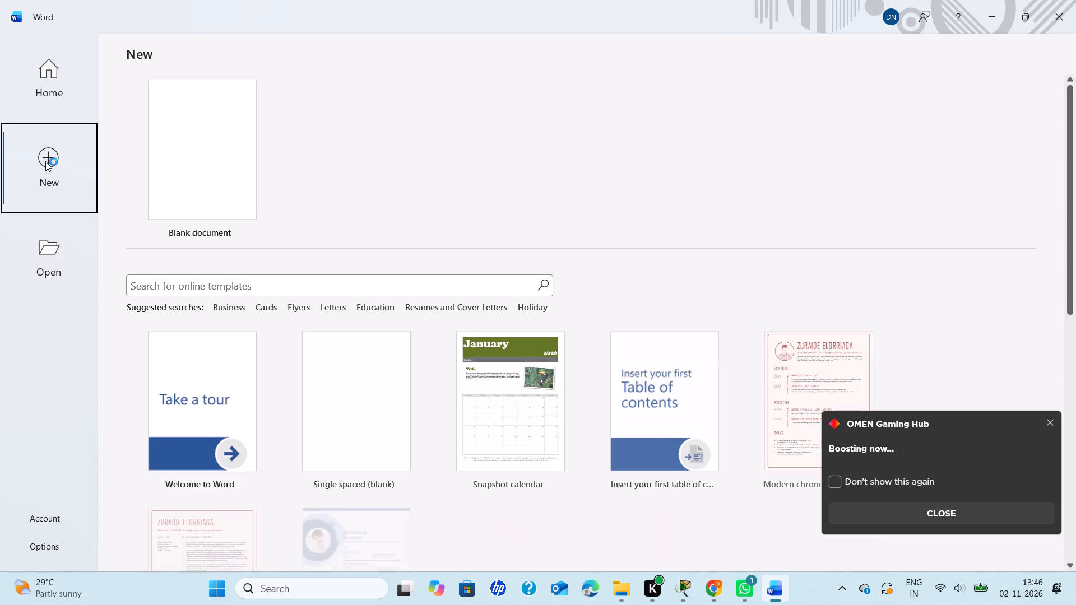
left_click(244, 194)
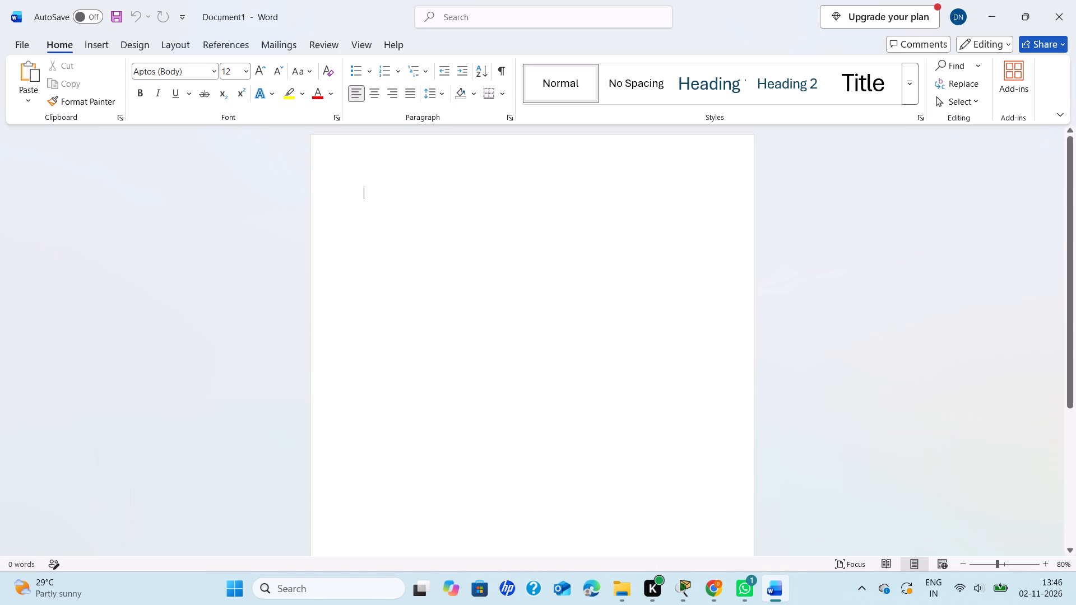
left_click(625, 601)
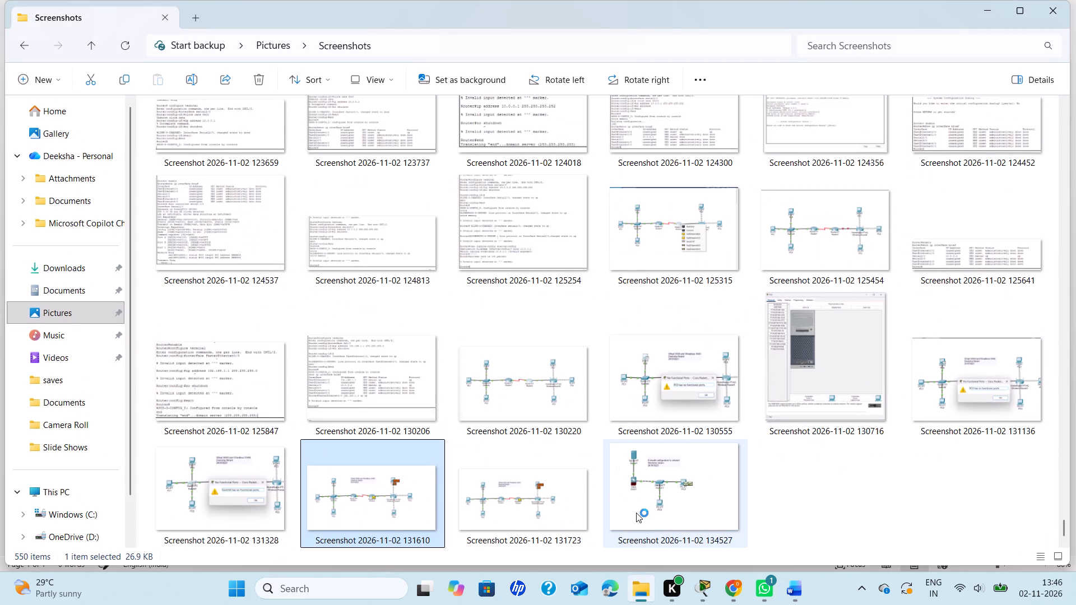
right_click(682, 510)
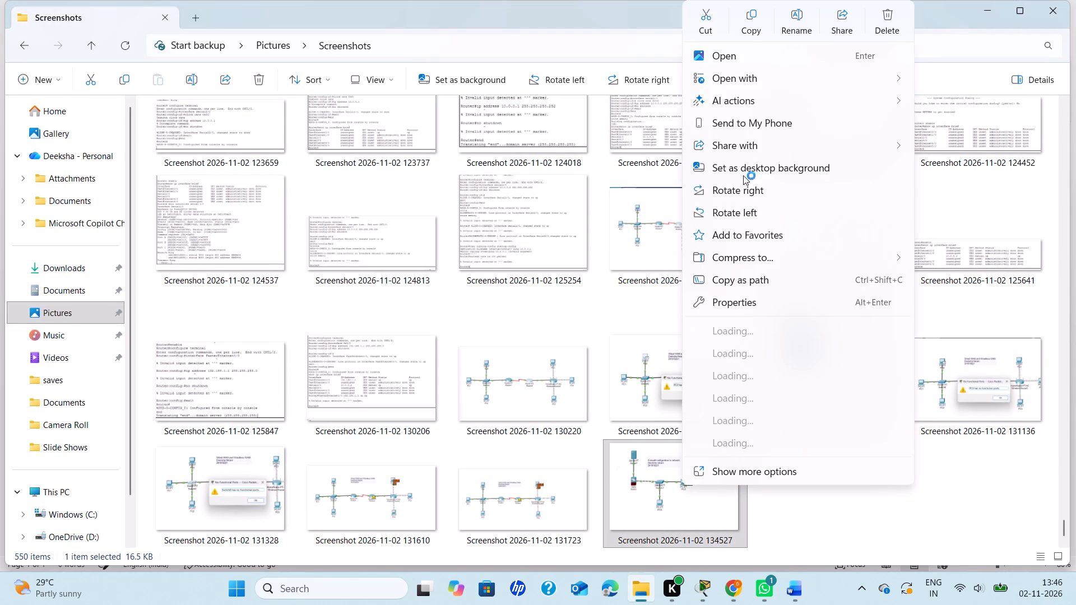
left_click(741, 21)
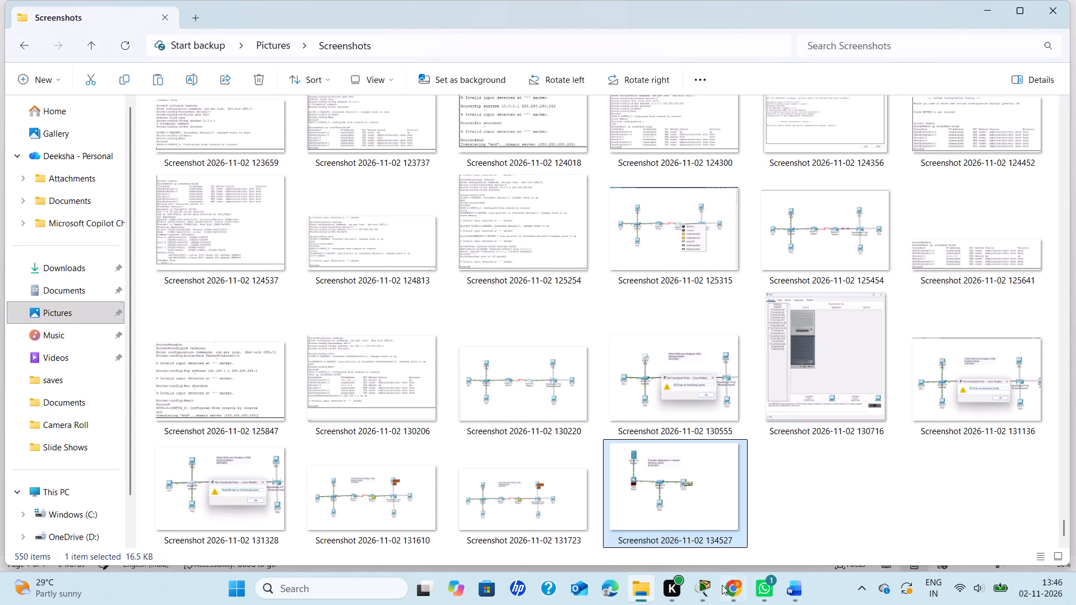
left_click(790, 598)
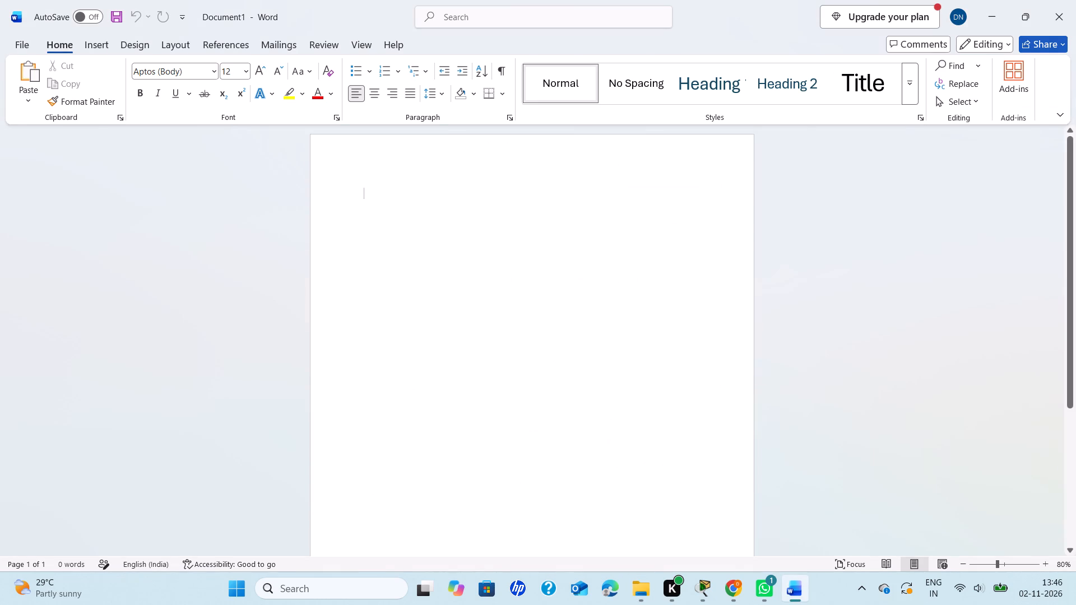
key("ctrl+v")
Enlarge the pasted network diagram proportionally until it extends past the page's right edge.
left_click(484, 257)
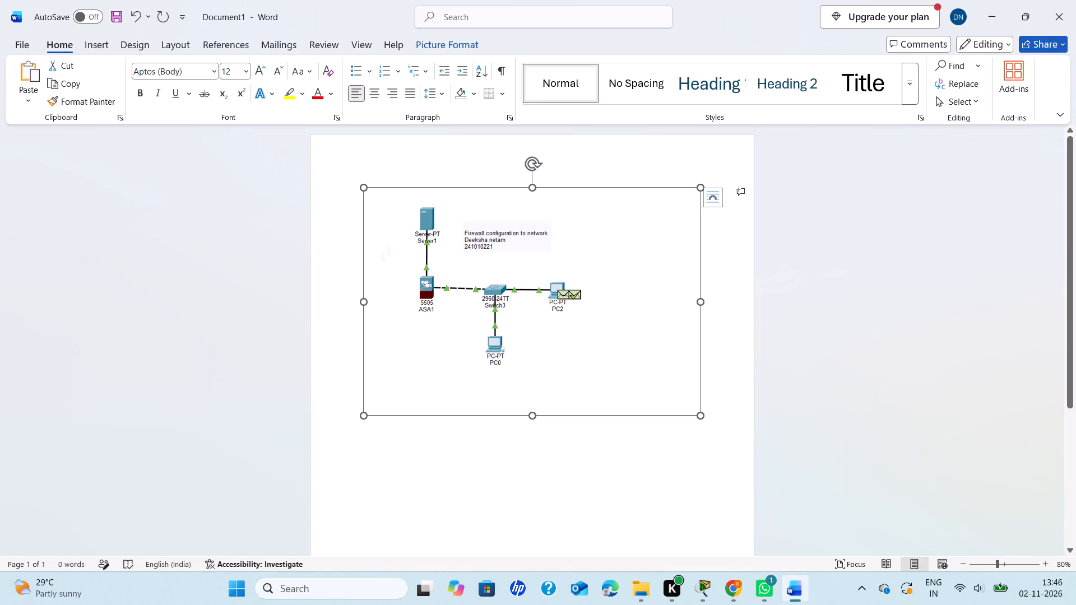
left_click_drag(698, 411, 726, 430)
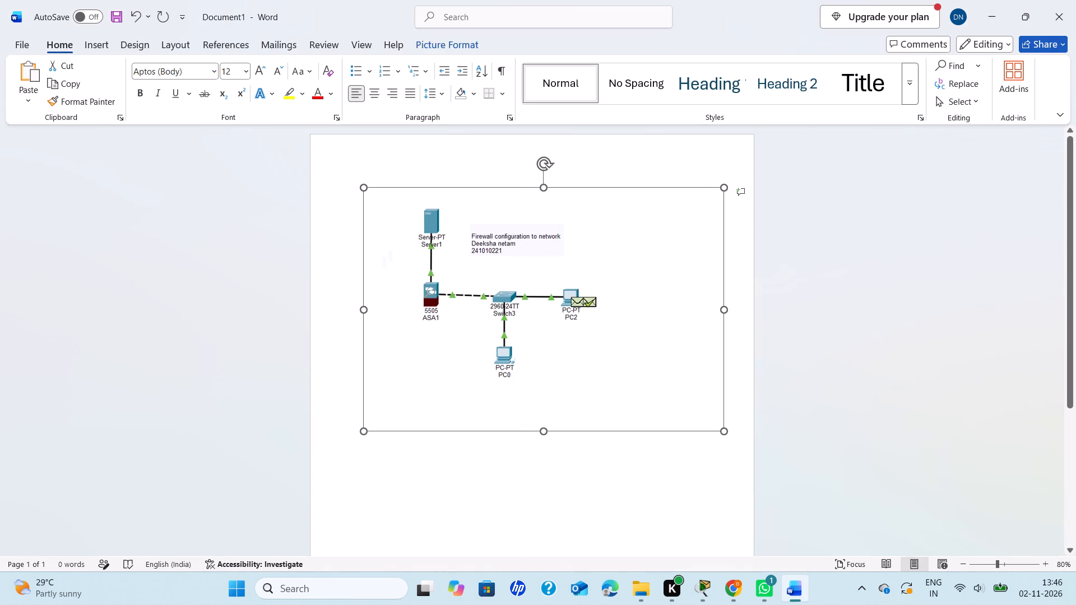
left_click_drag(726, 430, 764, 453)
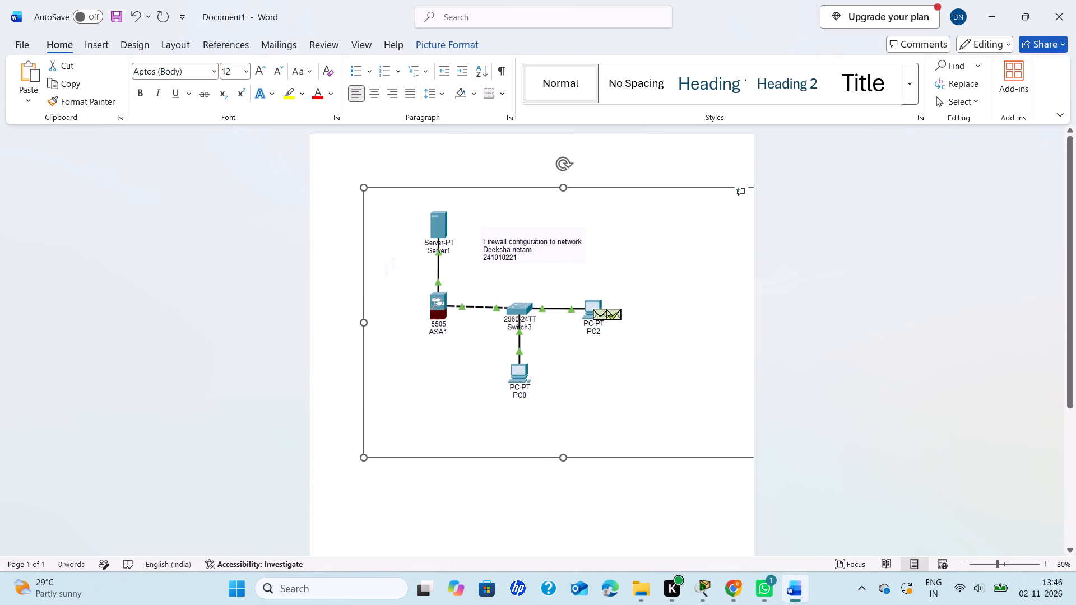
left_click_drag(764, 453, 774, 460)
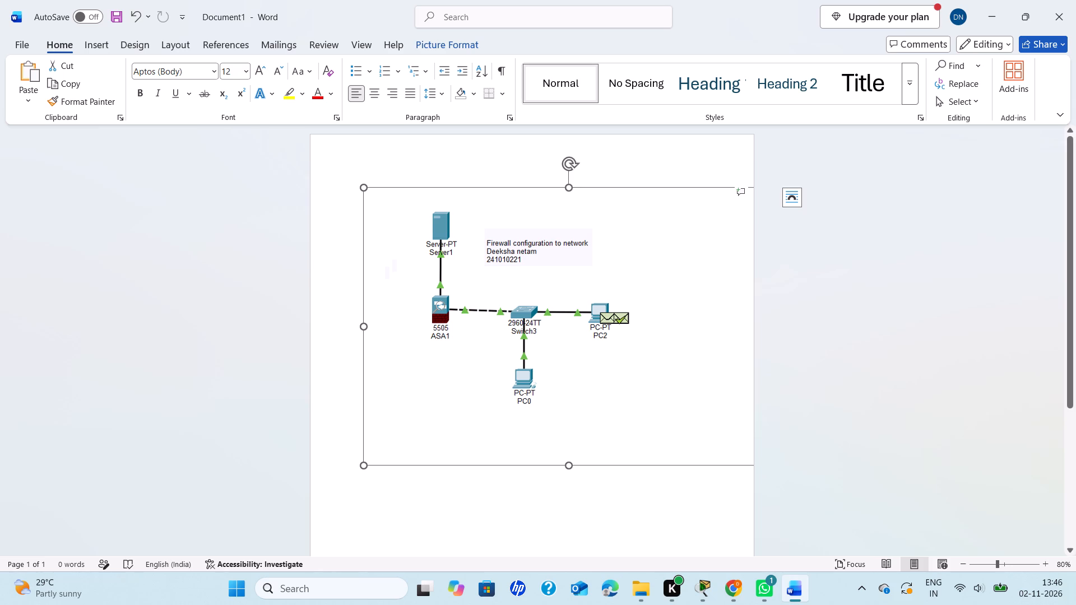
left_click_drag(718, 463, 701, 459)
Set the network diagram's text wrapping to In Front of Text.
left_click(527, 526)
scroll(527, 526, "right", 1)
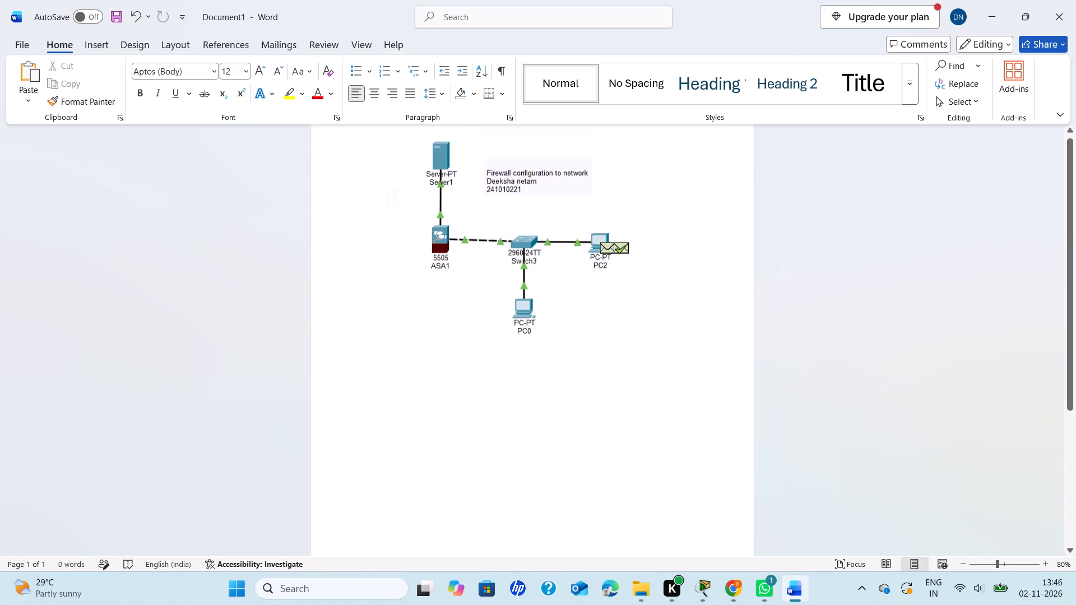
scroll(527, 526, "right", 1)
left_click(535, 302)
right_click(535, 302)
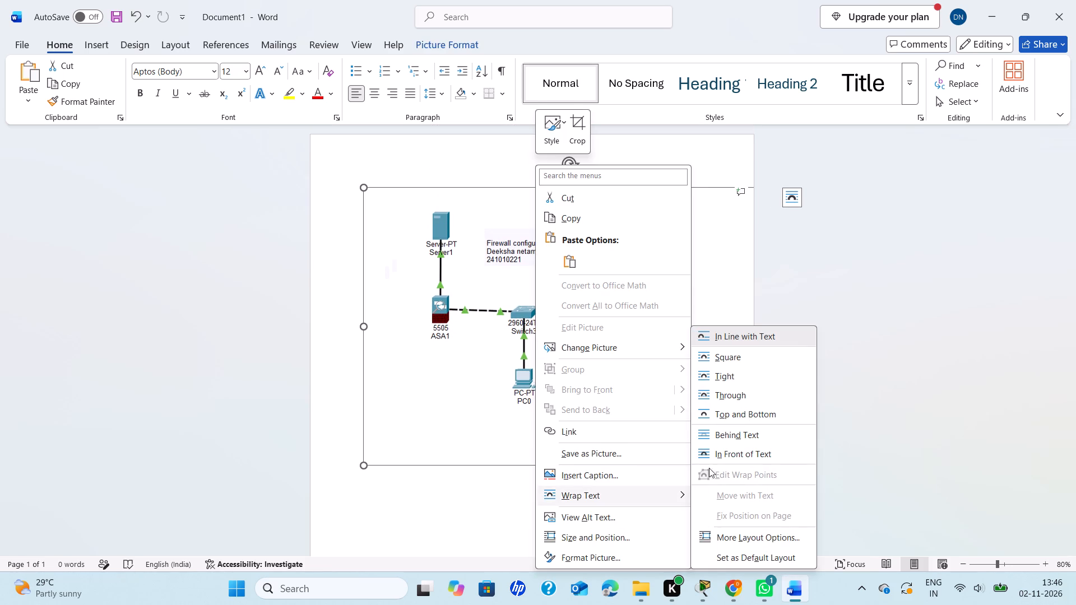
left_click(732, 457)
left_click(554, 293)
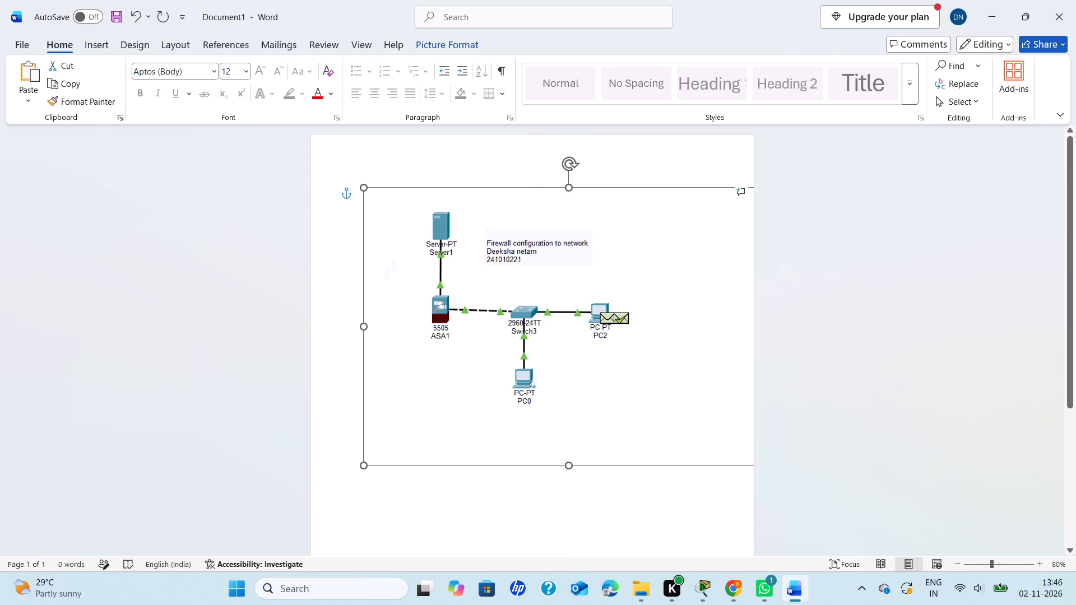
Move the network diagram up into the upper-left corner of the page.
left_click_drag(551, 290, 499, 247)
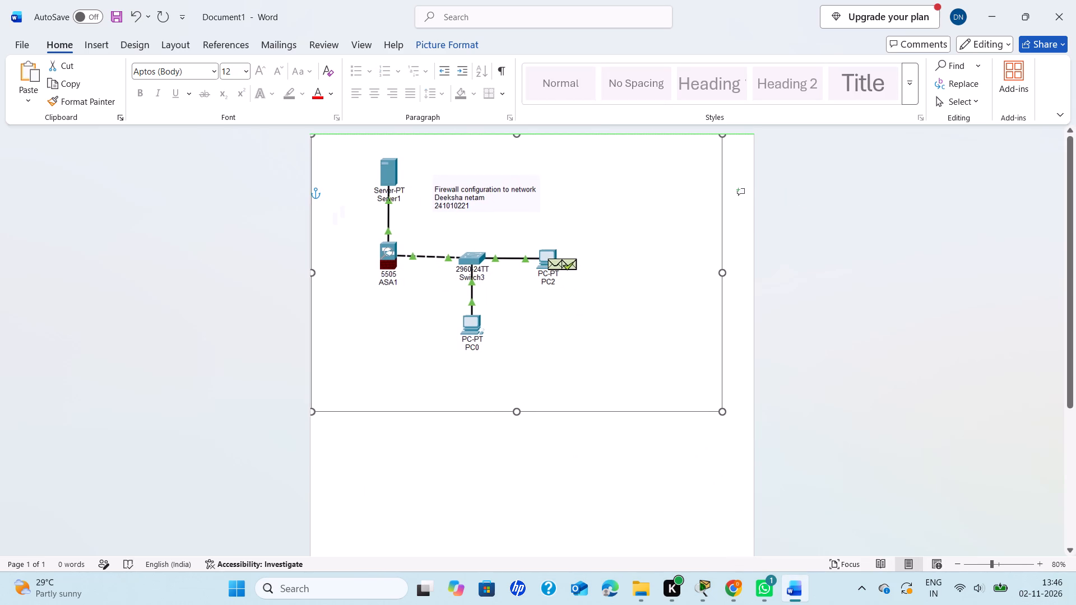
left_click_drag(499, 247, 494, 239)
left_click(590, 436)
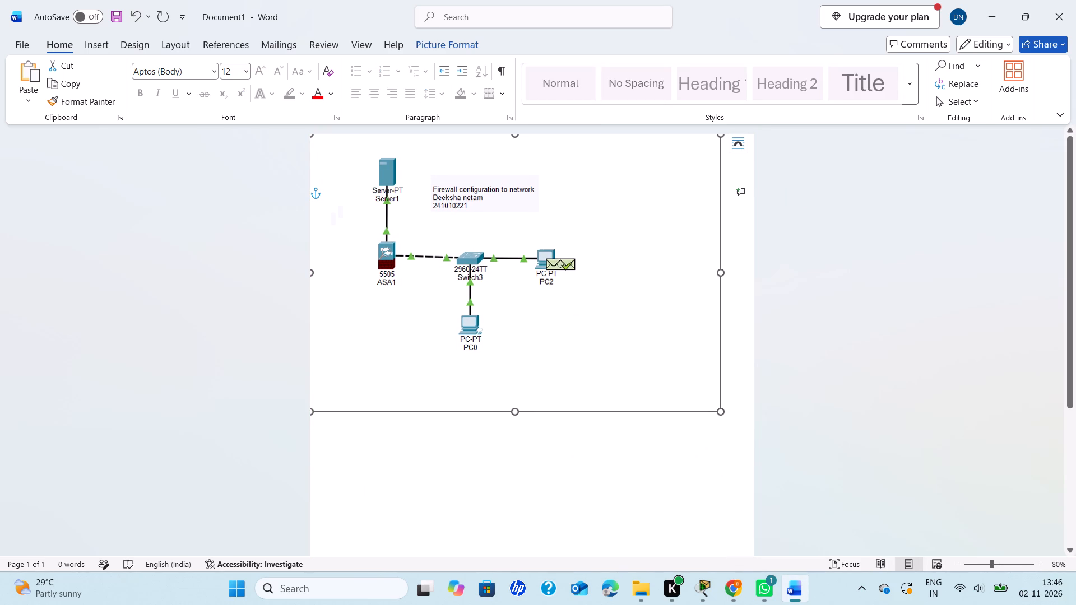
Add a blank line to the document and try to shift the network diagram slightly upward.
left_click(637, 319)
left_click(736, 399)
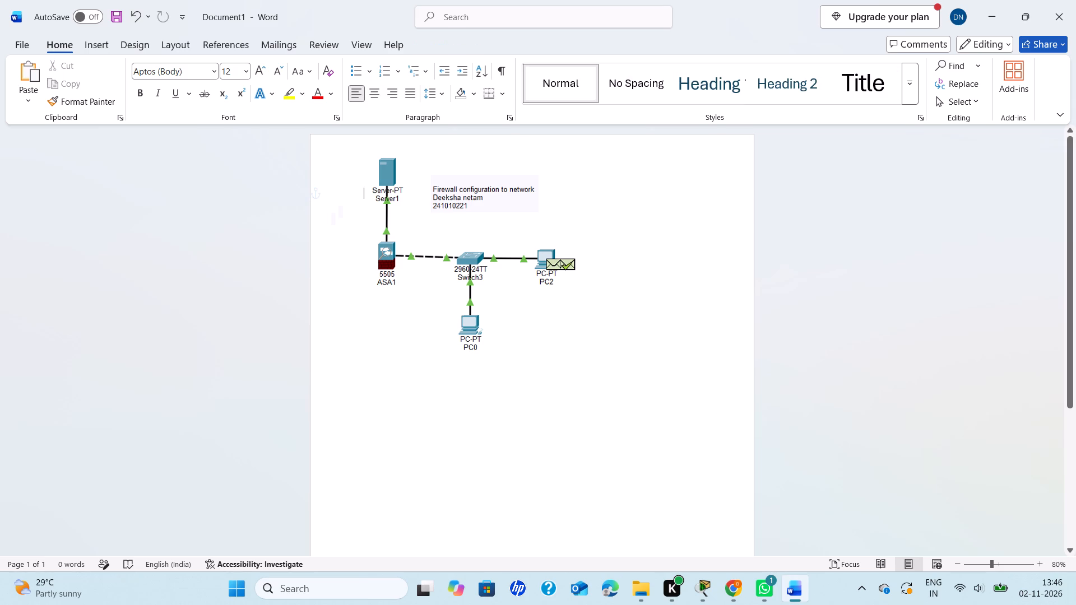
key("Return")
left_click_drag(474, 297, 473, 277)
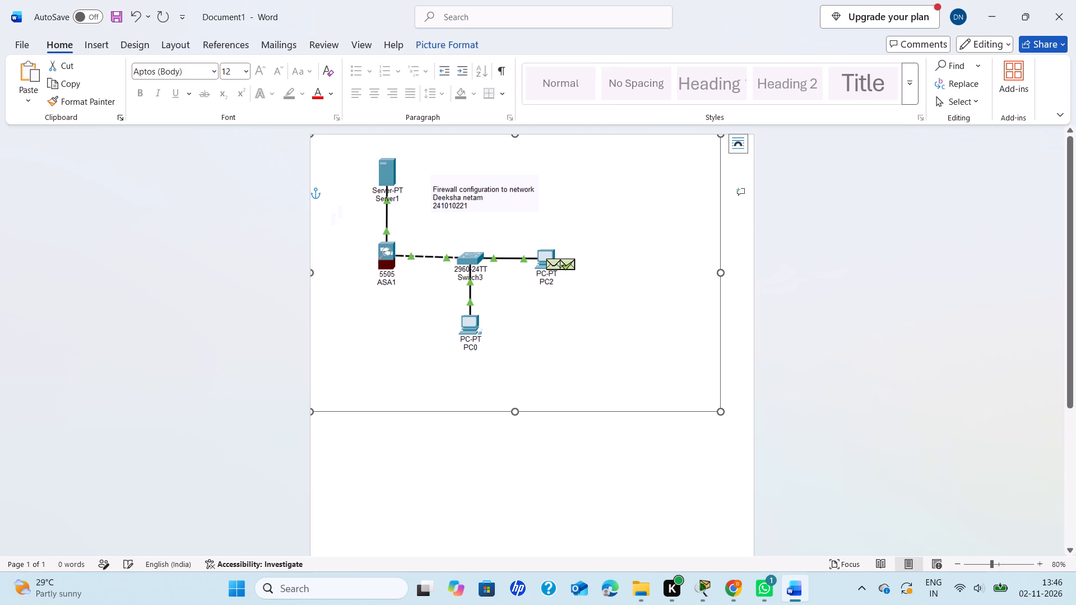
left_click(575, 480)
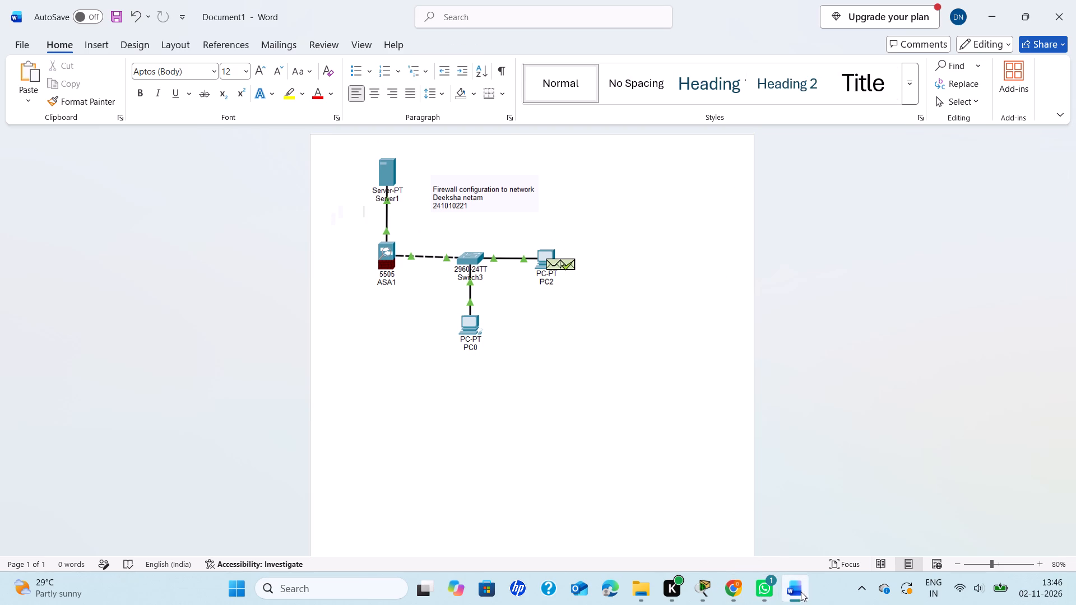
left_click(624, 593)
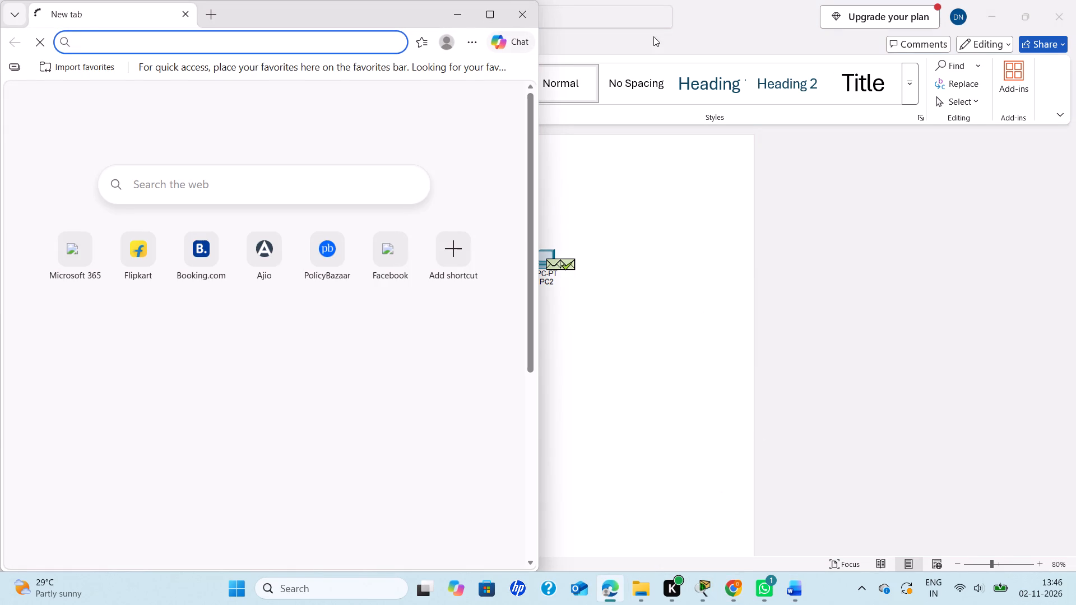
left_click(521, 10)
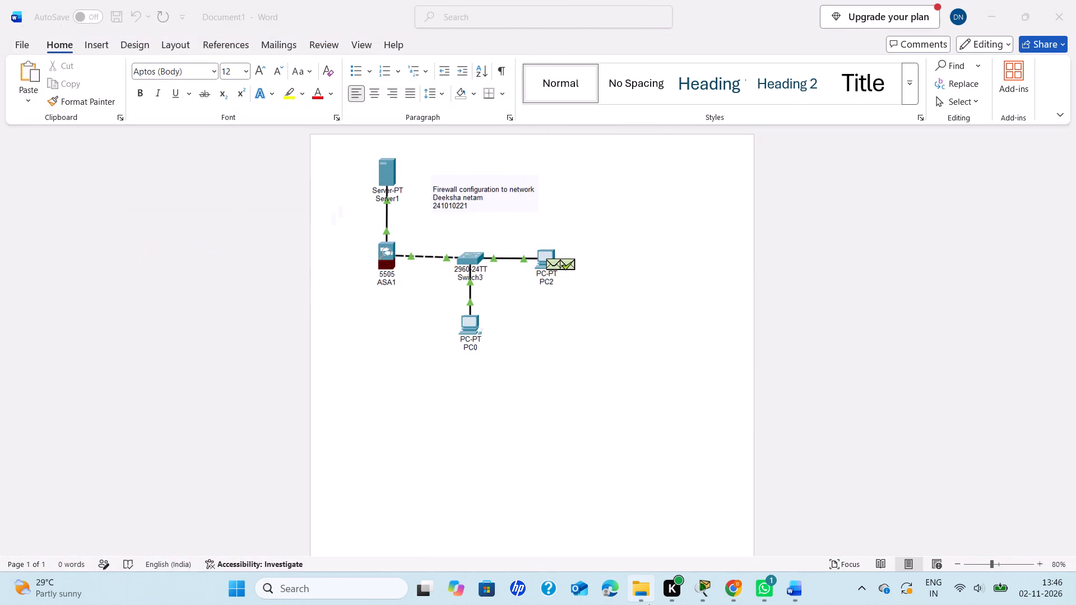
left_click(649, 604)
scroll(651, 314, "up", 9)
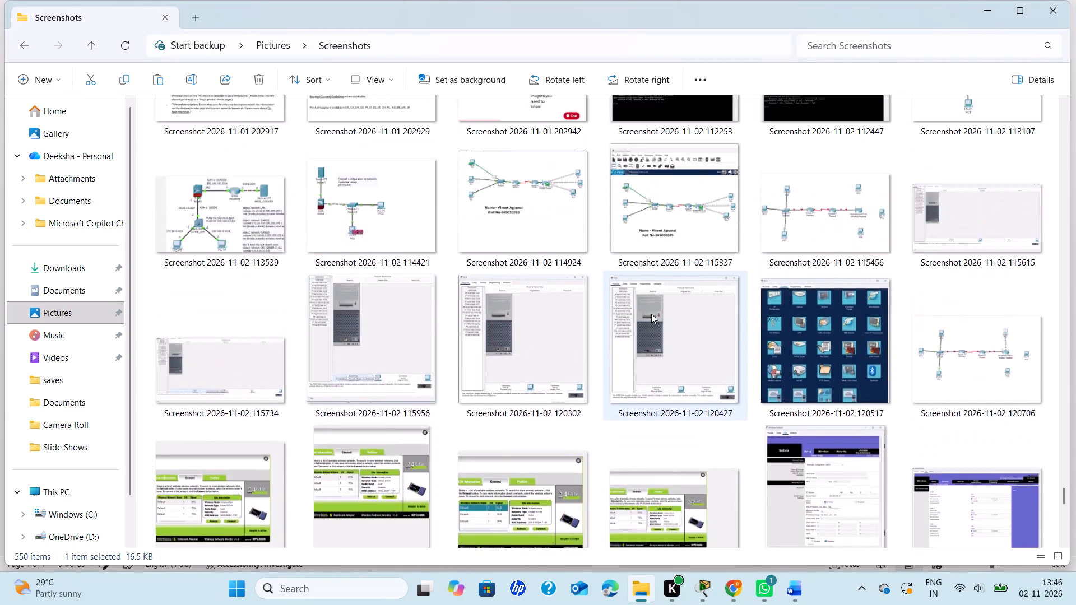
scroll(651, 314, "up", 3)
scroll(651, 314, "right", 1)
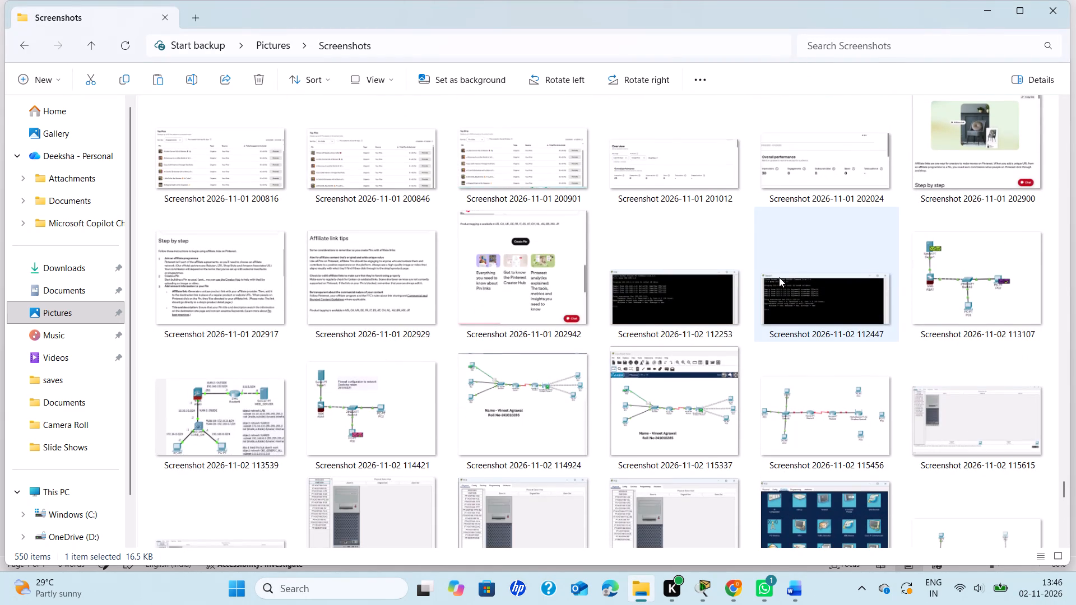
double_click(779, 277)
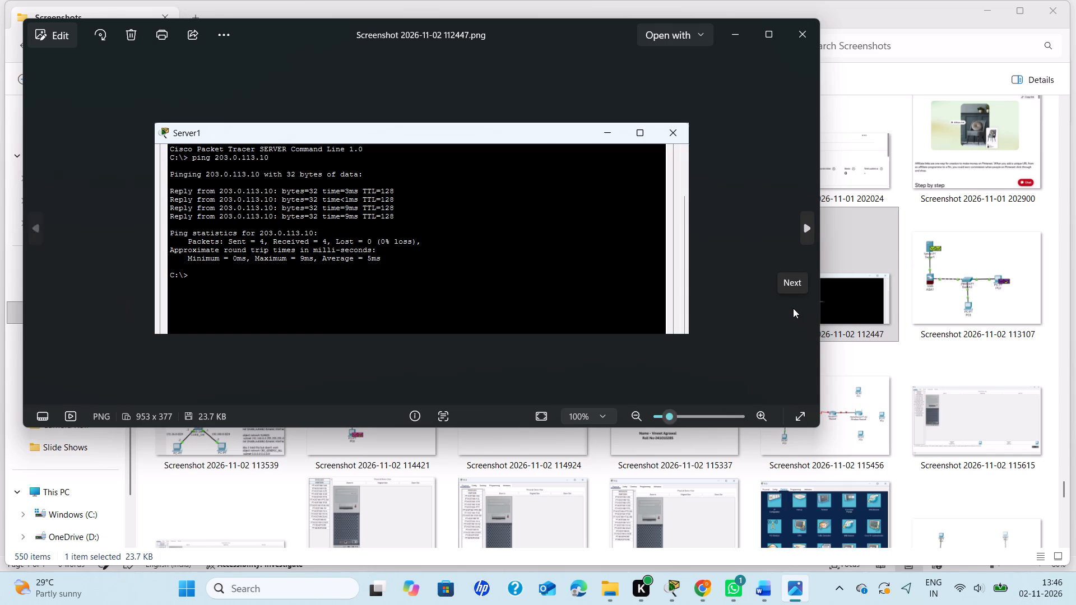
left_click(734, 35)
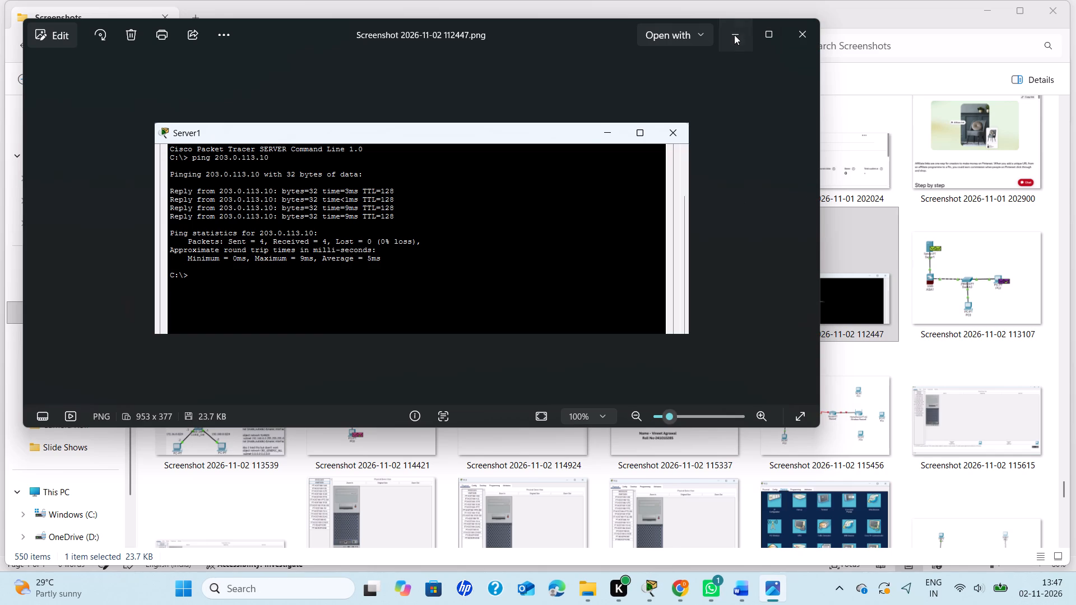
right_click(998, 310)
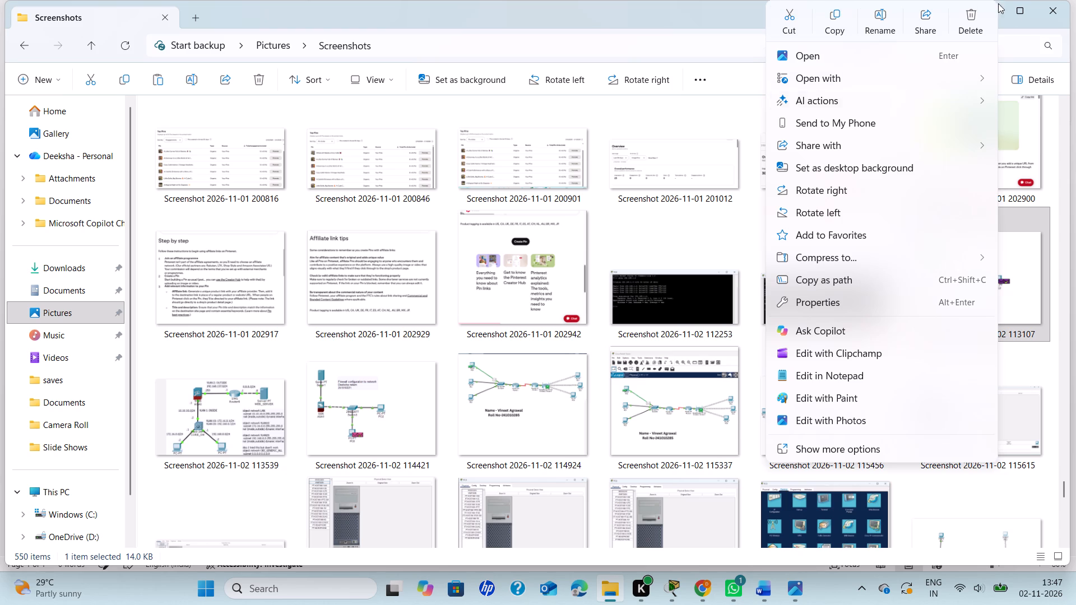
left_click(678, 0)
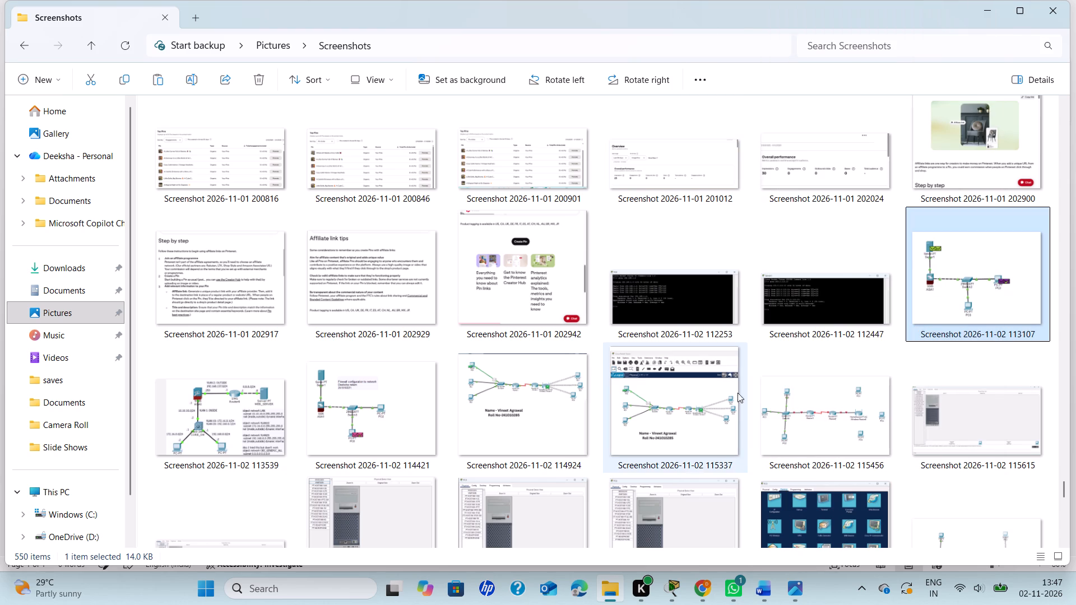
scroll(738, 447, "right", 1)
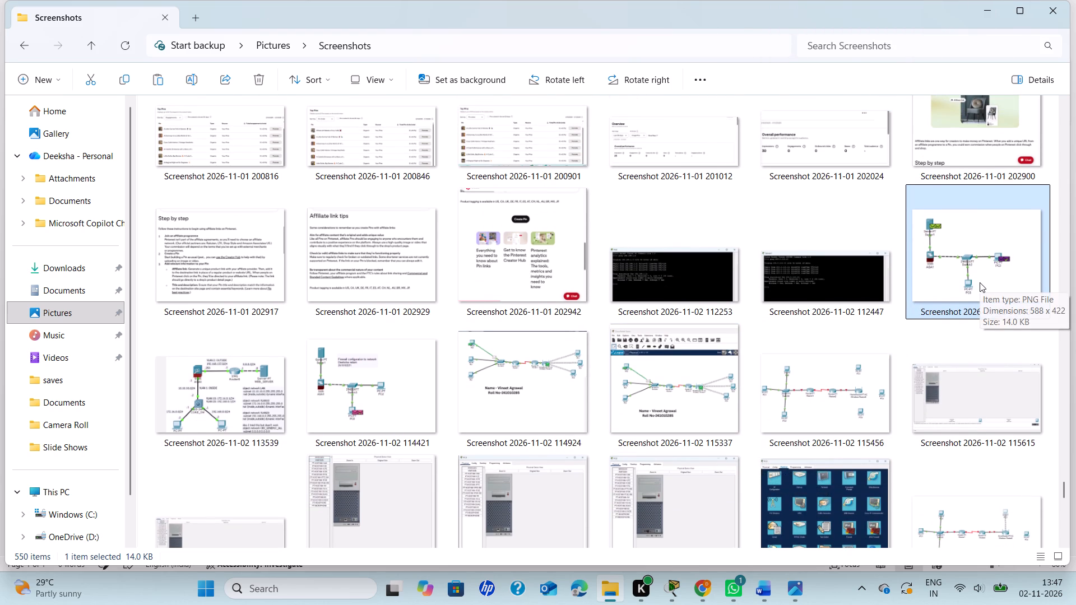
right_click(970, 245)
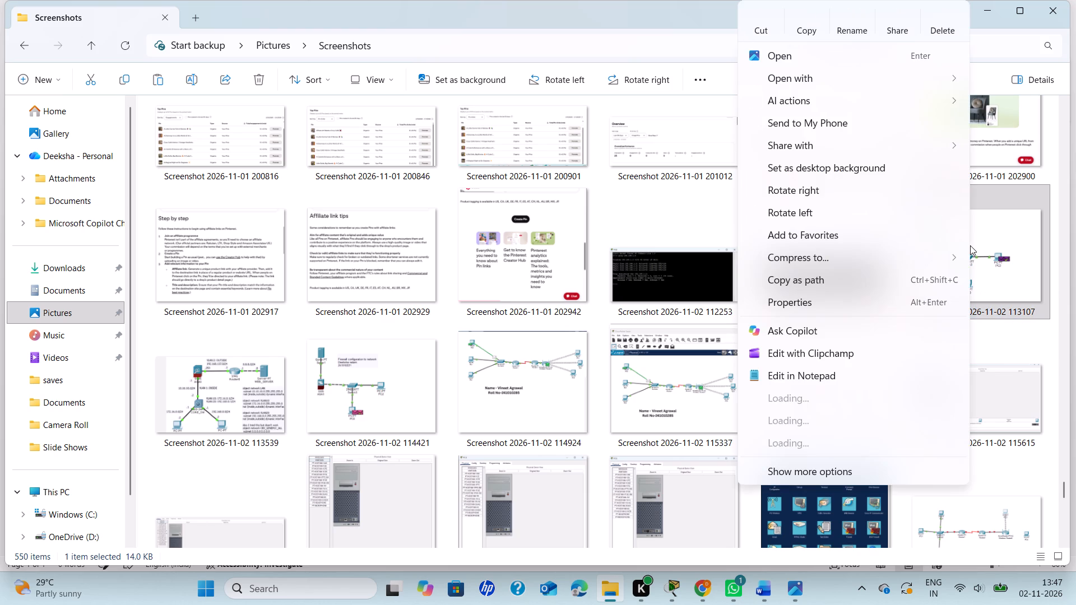
left_click(809, 35)
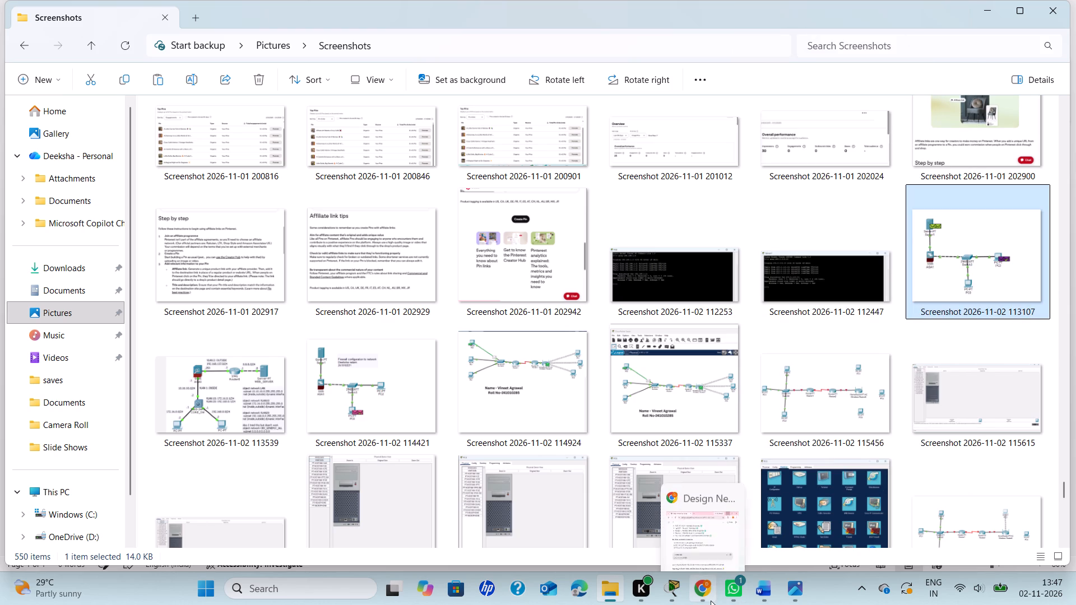
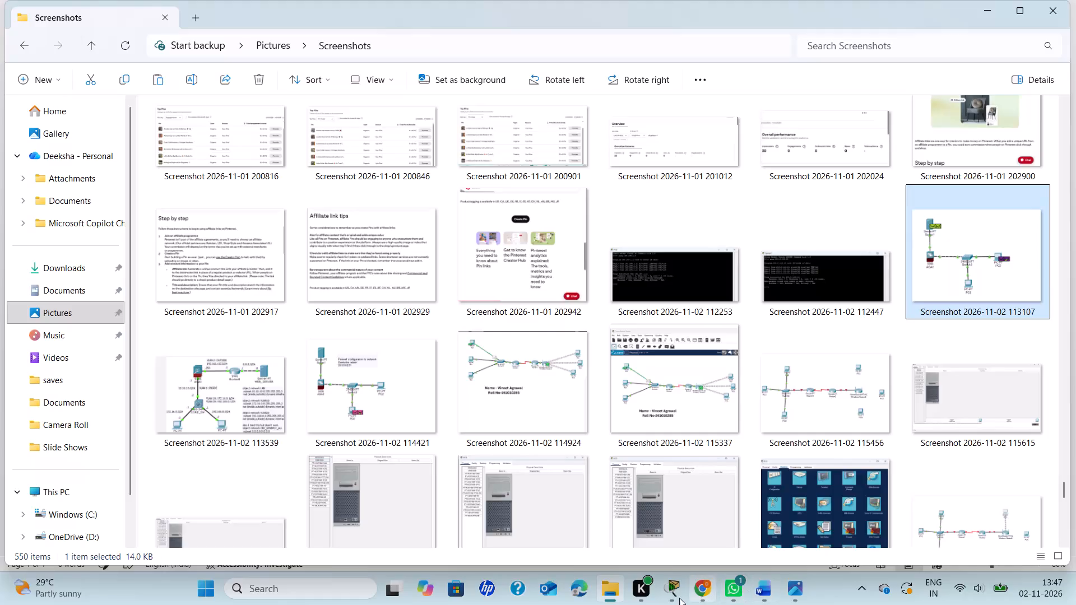
Switch from the Screenshots folder to Cisco Packet Tracer.
left_click(673, 596)
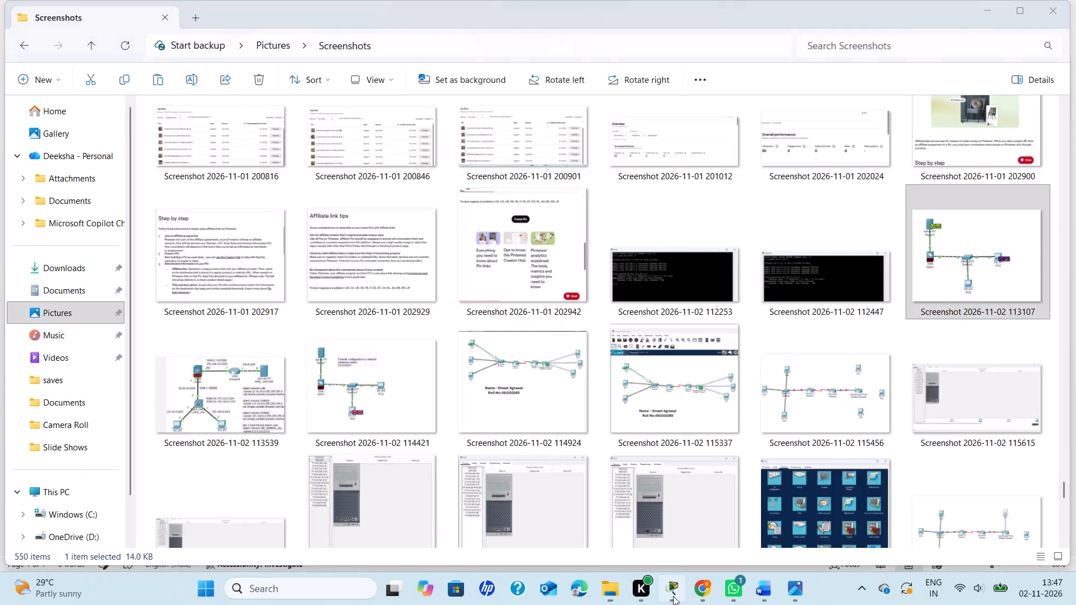
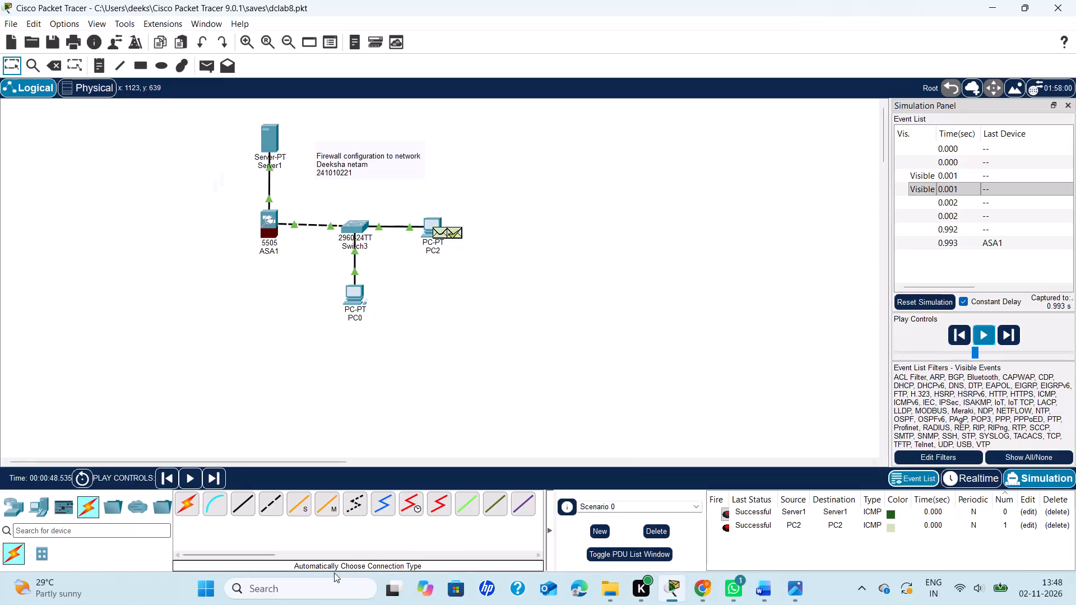
Minimize Cisco Packet Tracer and return to the Word document containing the network topology screenshot.
left_click(323, 576)
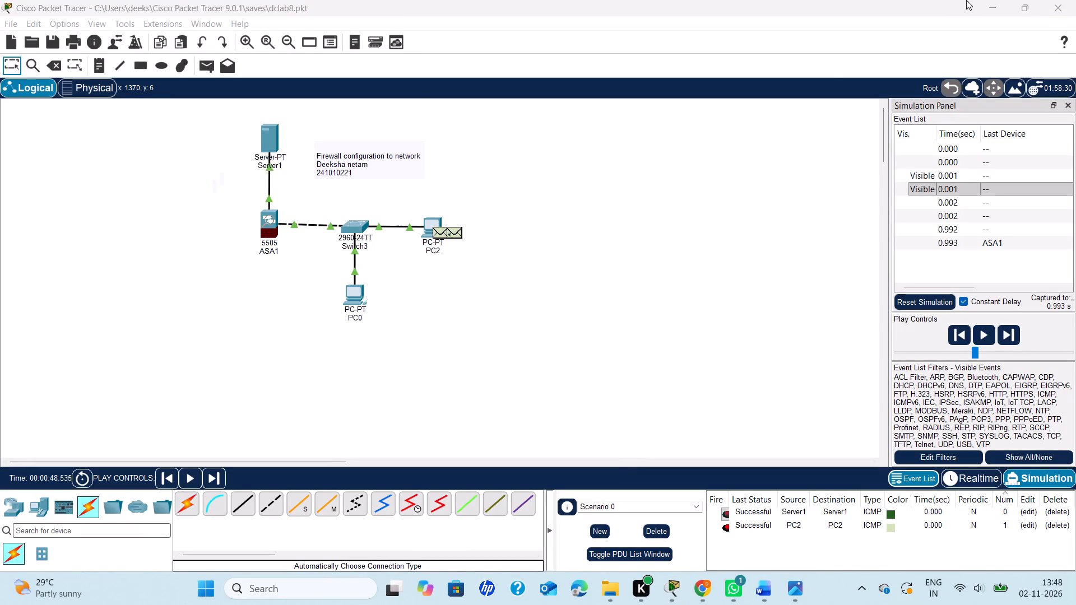
left_click(1012, 0)
left_click(991, 5)
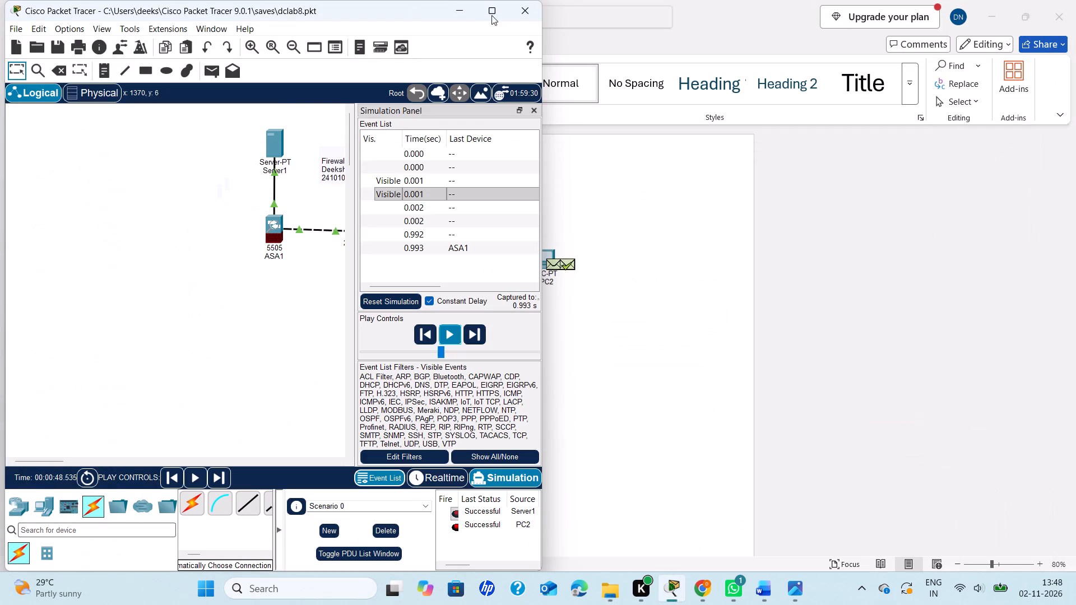
left_click(458, 16)
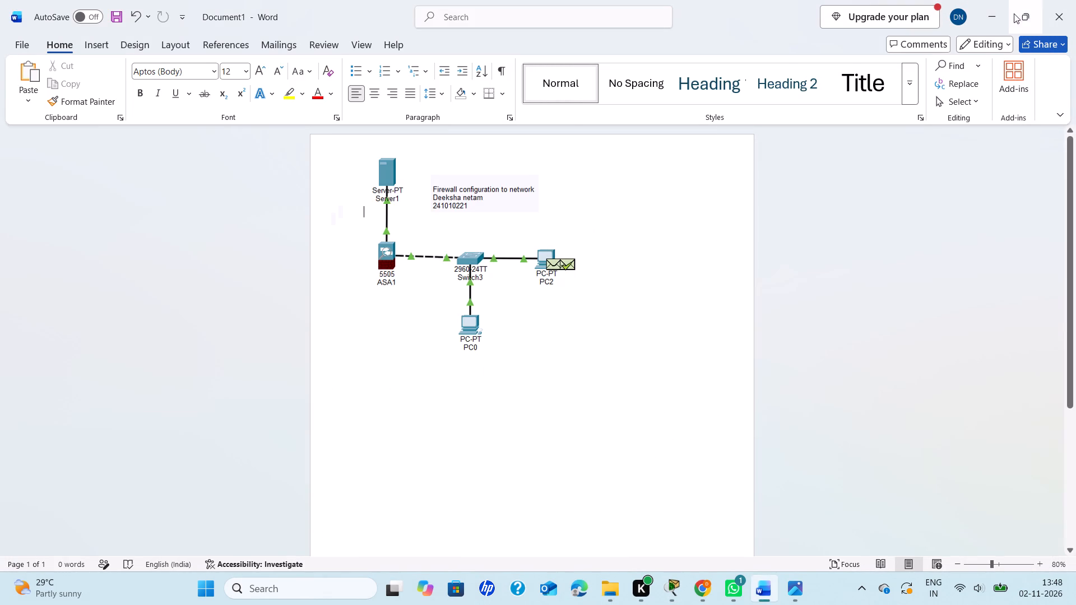
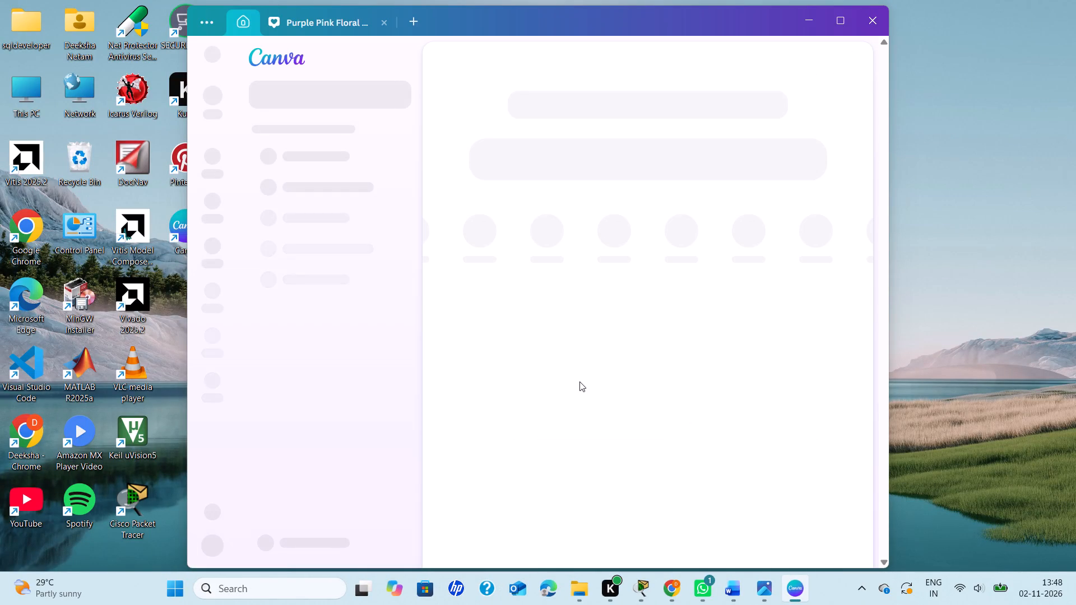
In Canva, start a new file upload from the home page and bring up the file chooser.
scroll(683, 283, "left", 4)
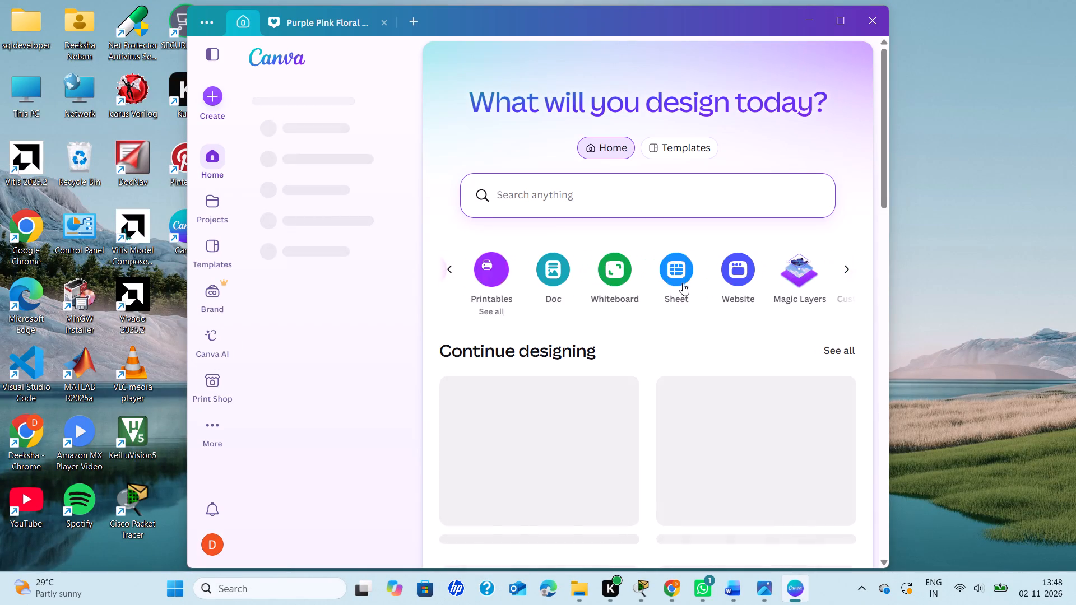
scroll(683, 283, "left", 3)
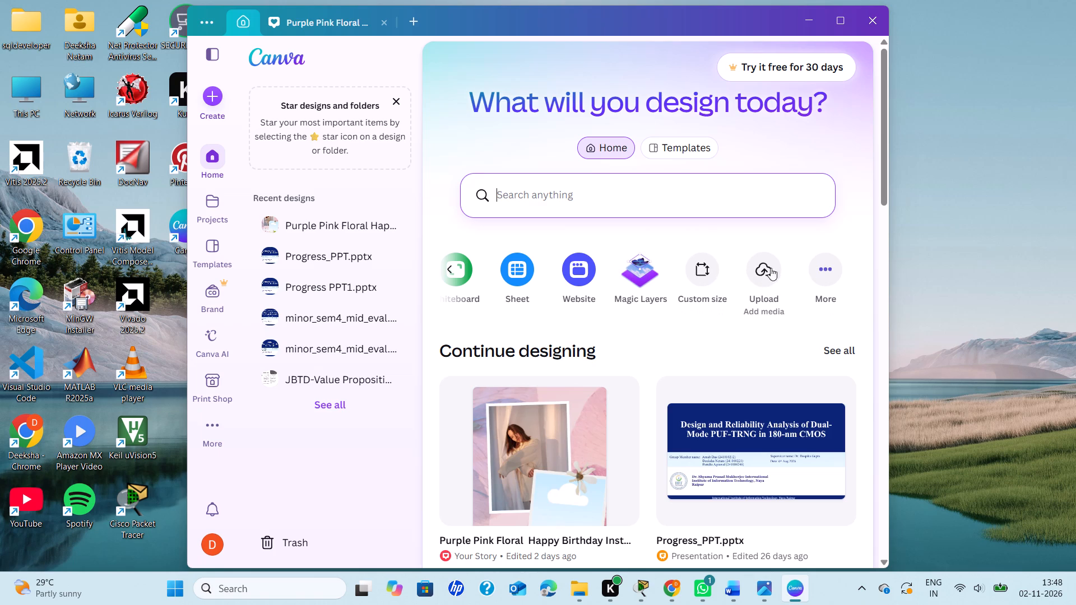
left_click(780, 267)
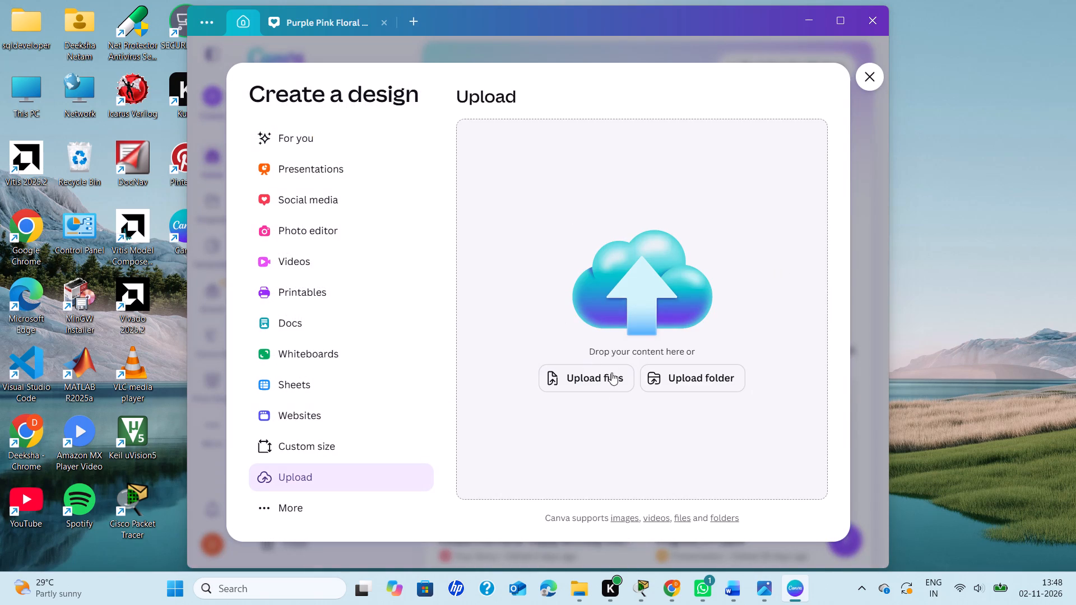
left_click(607, 383)
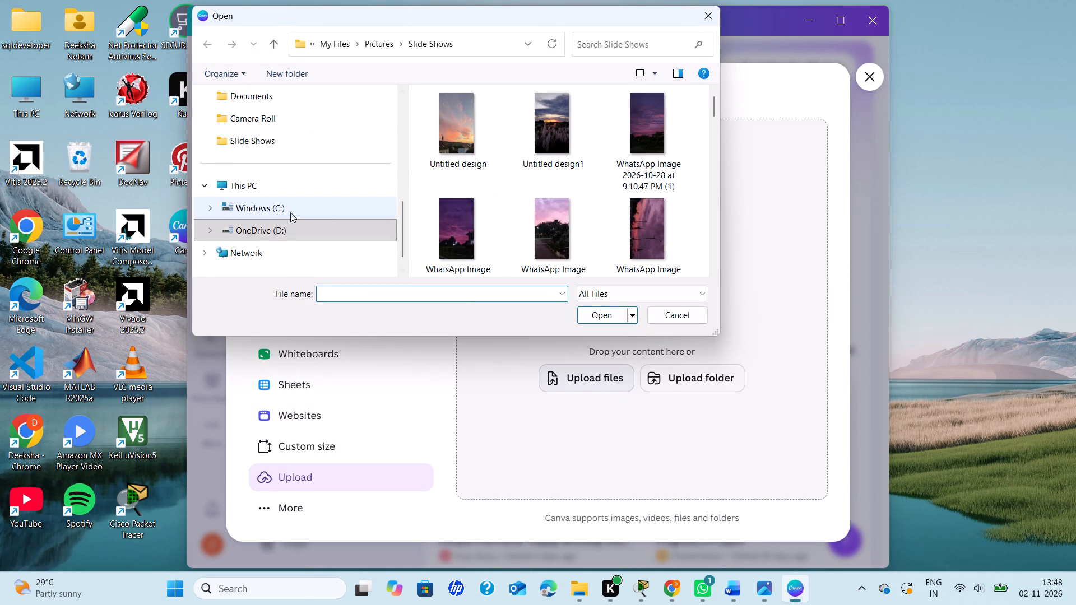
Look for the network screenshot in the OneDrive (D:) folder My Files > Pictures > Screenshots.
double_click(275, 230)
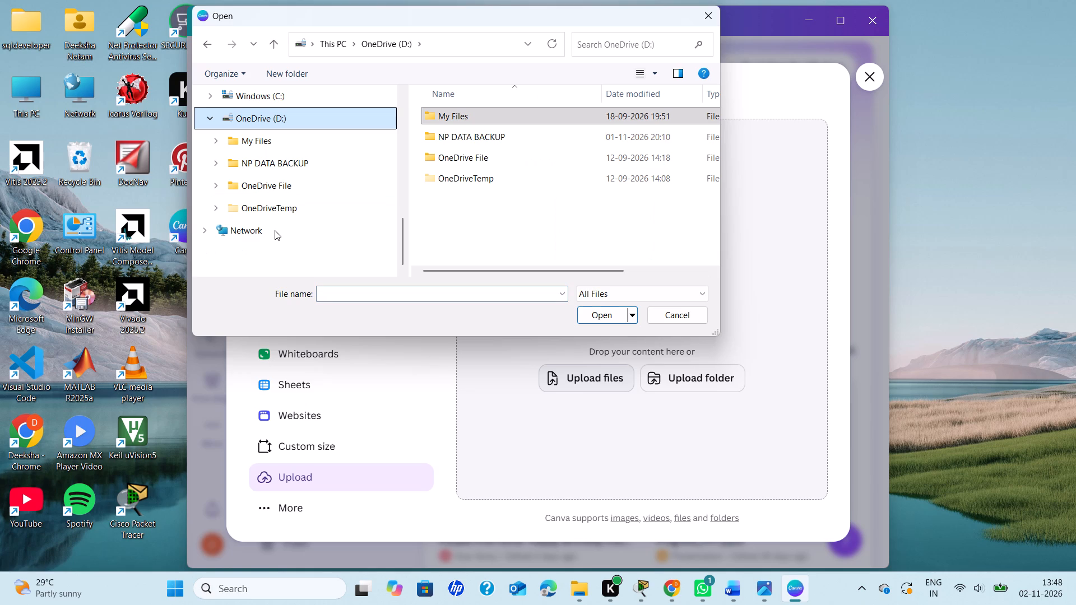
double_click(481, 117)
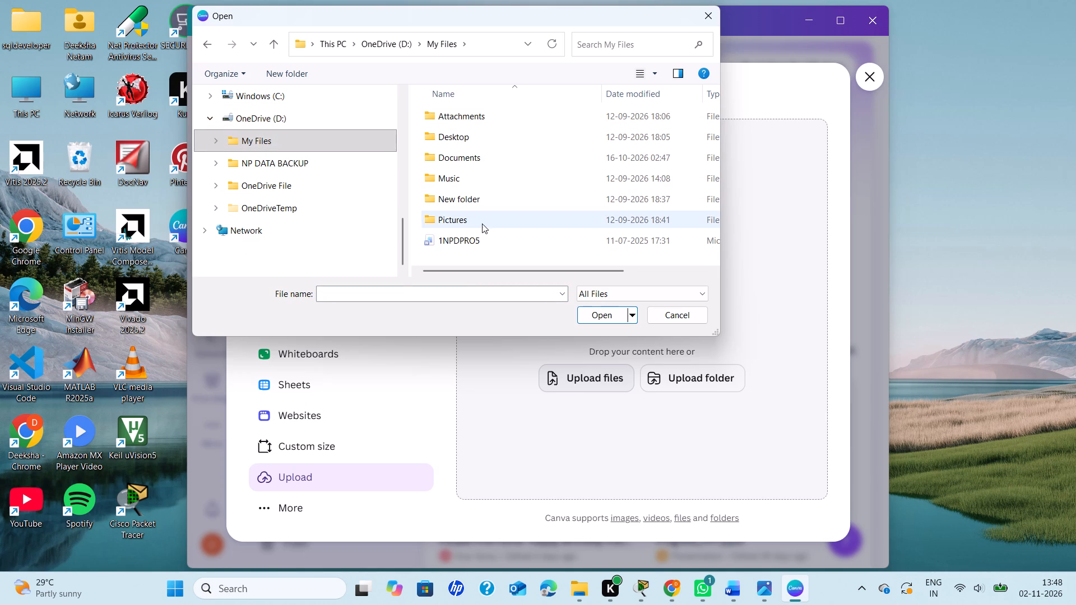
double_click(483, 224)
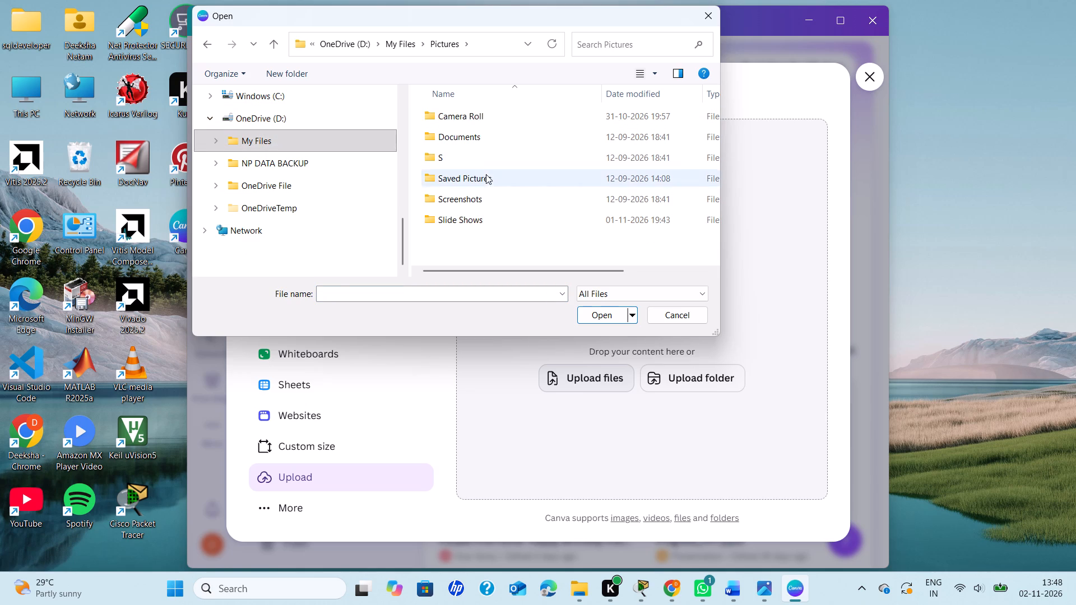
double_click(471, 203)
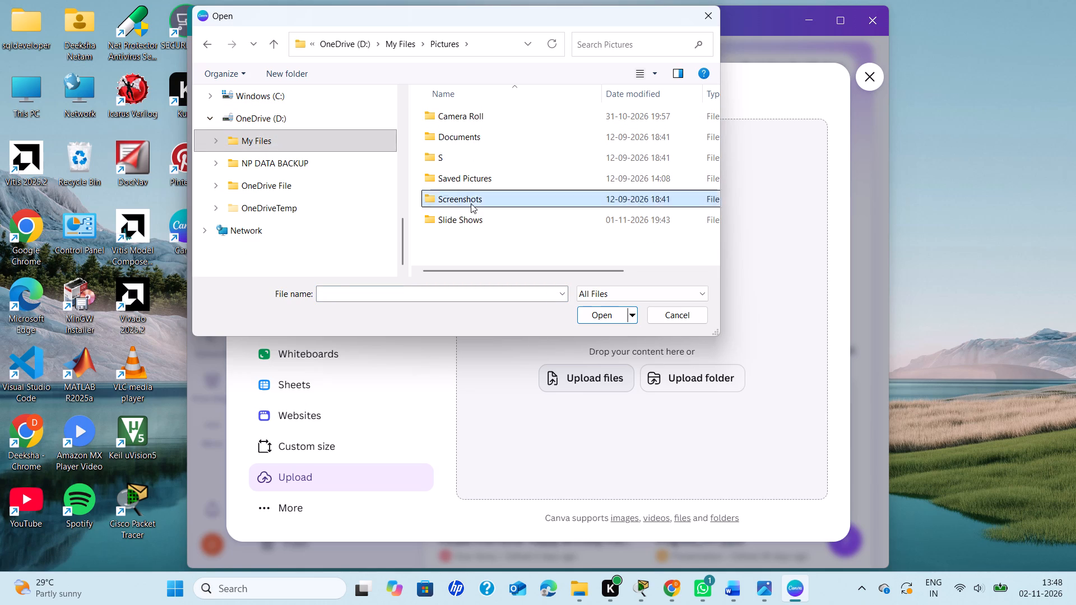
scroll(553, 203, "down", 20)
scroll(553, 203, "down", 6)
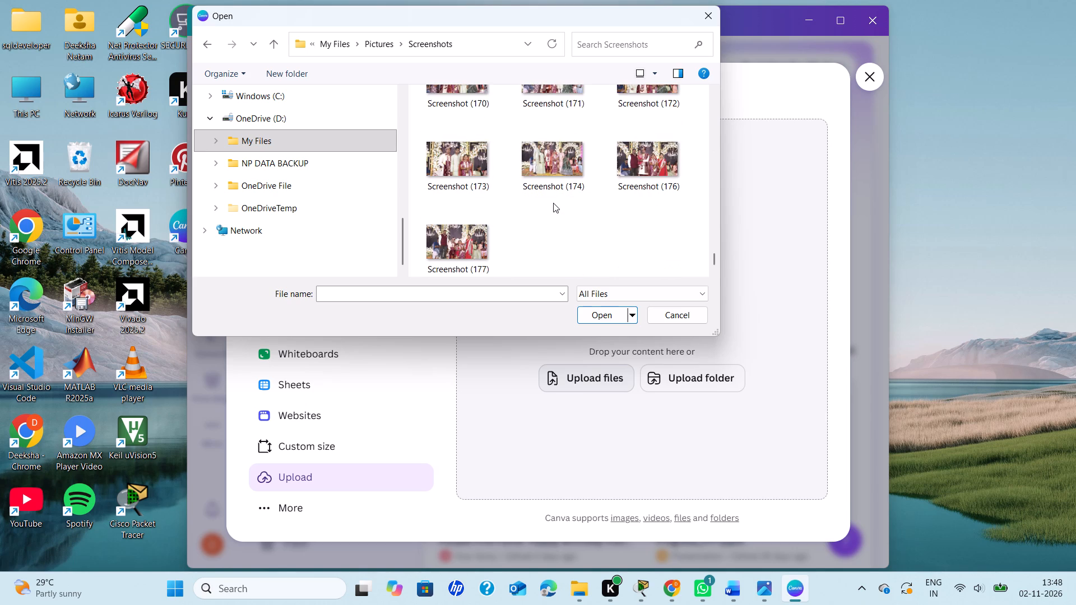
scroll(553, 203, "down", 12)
scroll(270, 171, "up", 1)
double_click(251, 166)
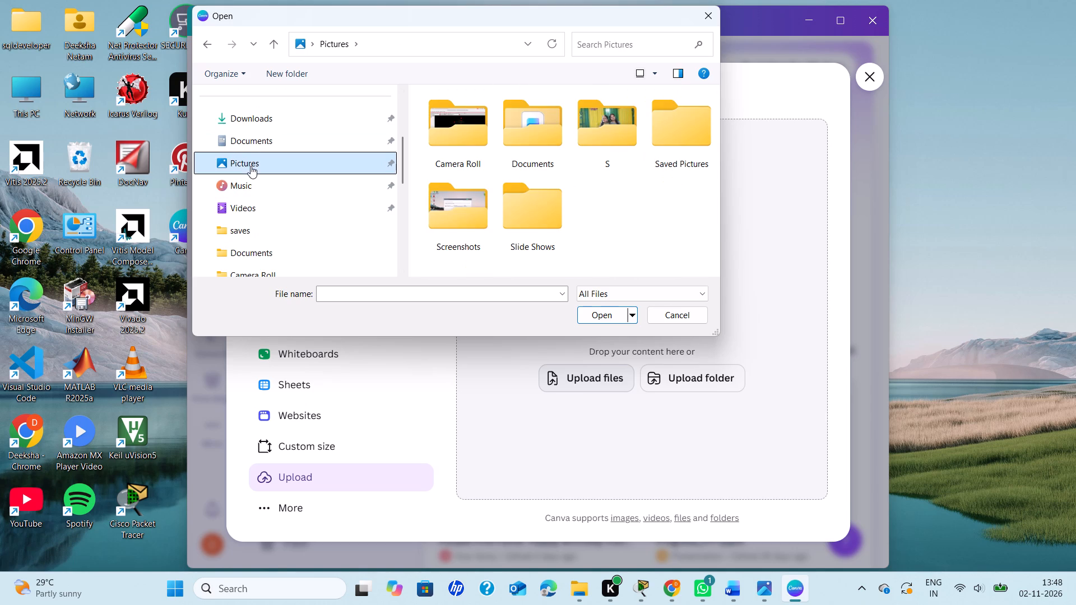
double_click(459, 217)
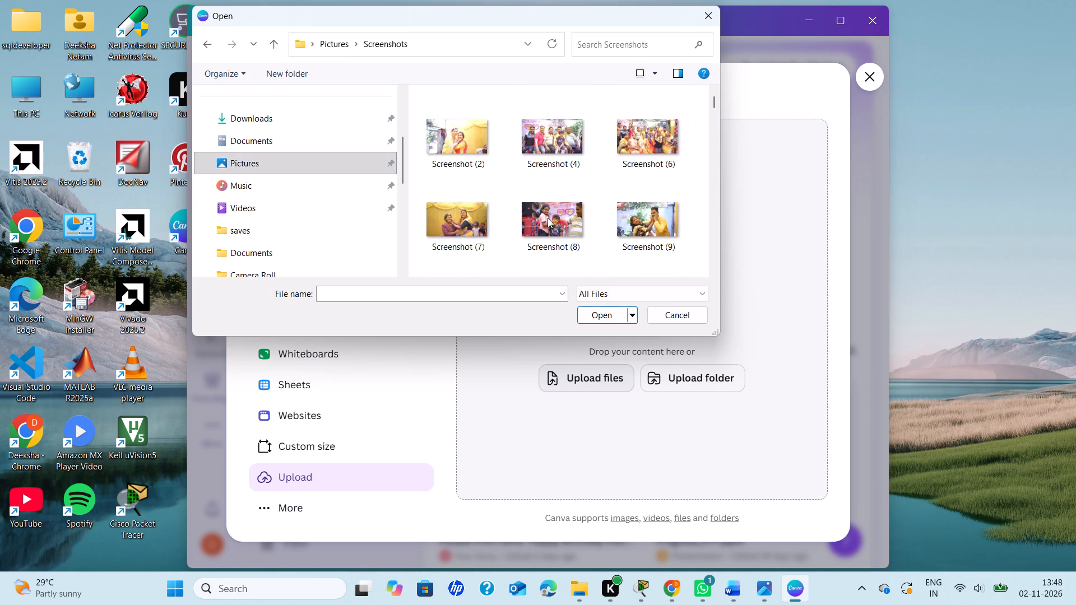
scroll(548, 218, "down", 20)
scroll(548, 218, "down", 20)
scroll(548, 218, "down", 1)
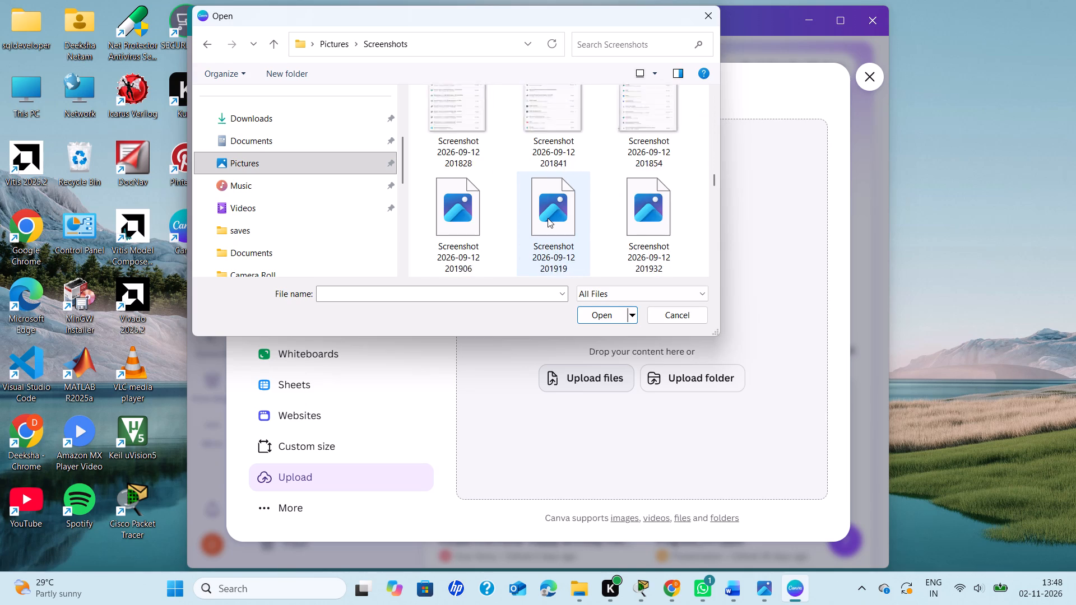
scroll(548, 218, "down", 5)
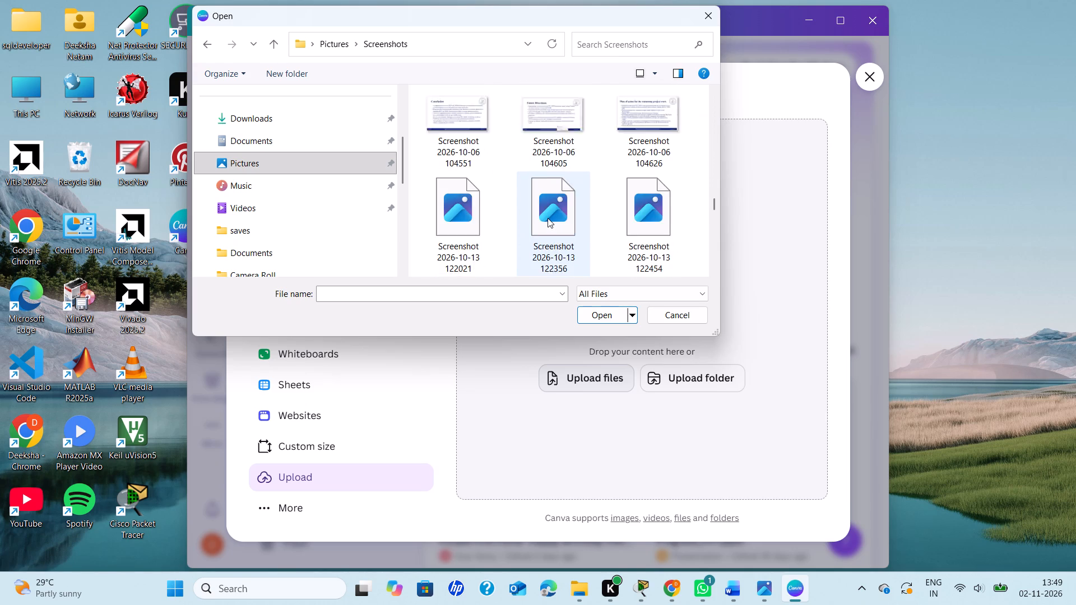
scroll(548, 218, "down", 12)
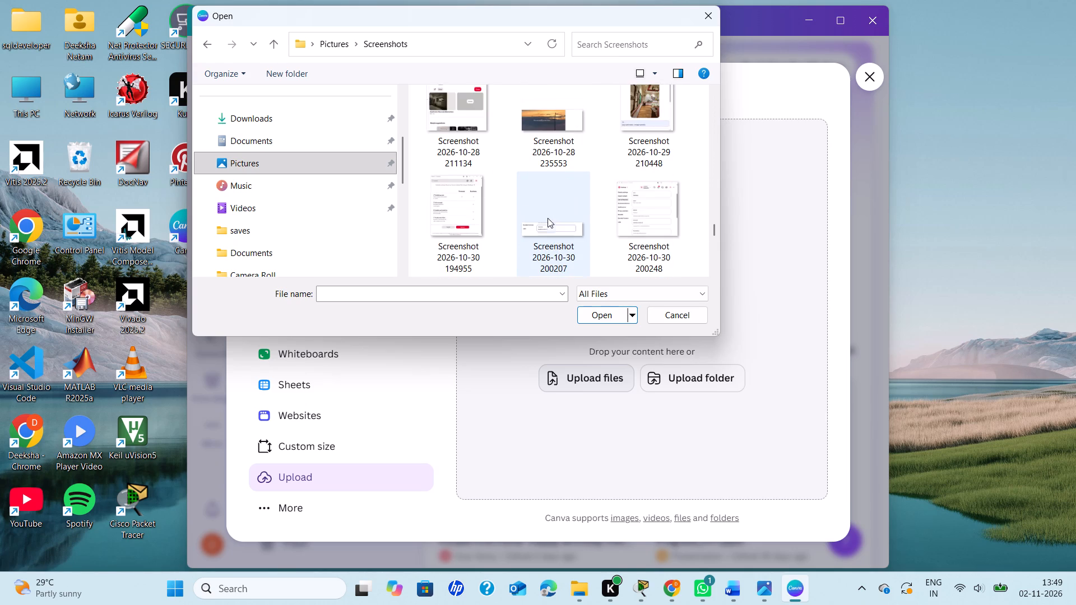
scroll(548, 218, "down", 14)
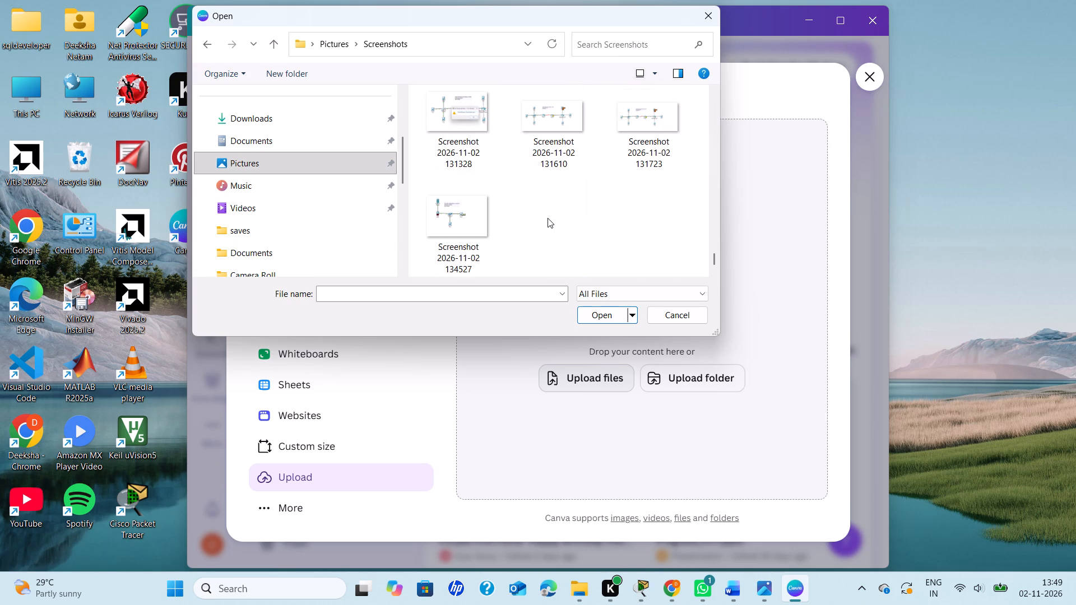
scroll(548, 218, "down", 2)
scroll(552, 189, "up", 1)
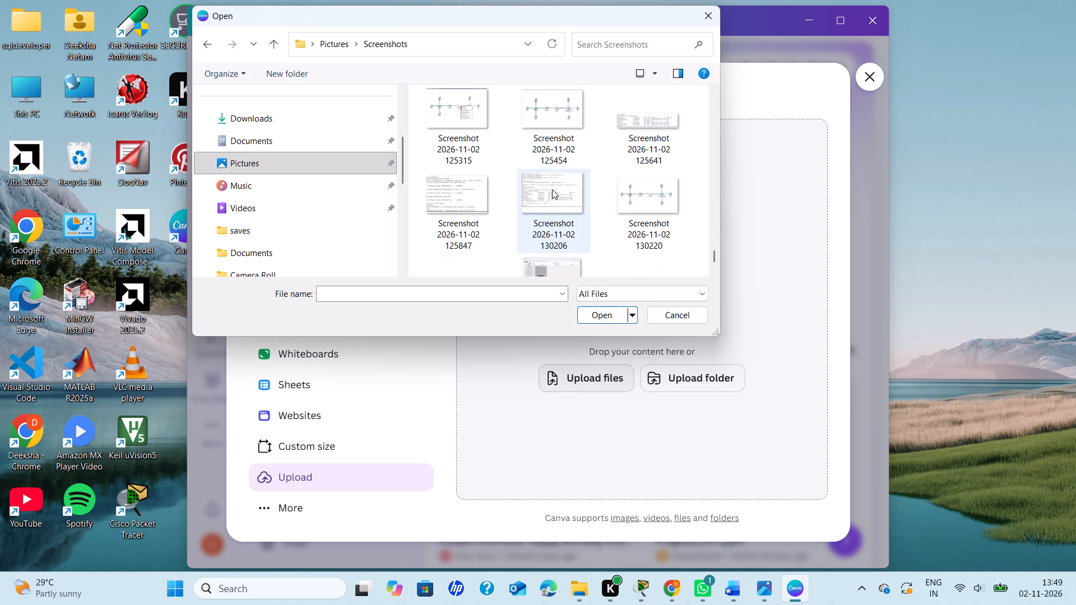
scroll(552, 189, "up", 3)
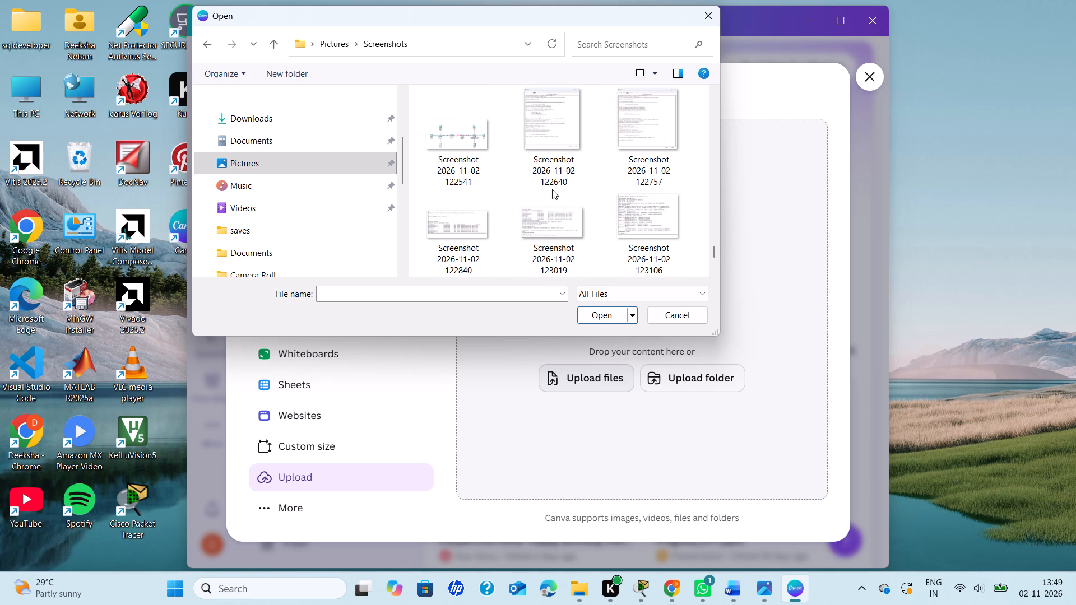
scroll(552, 189, "up", 3)
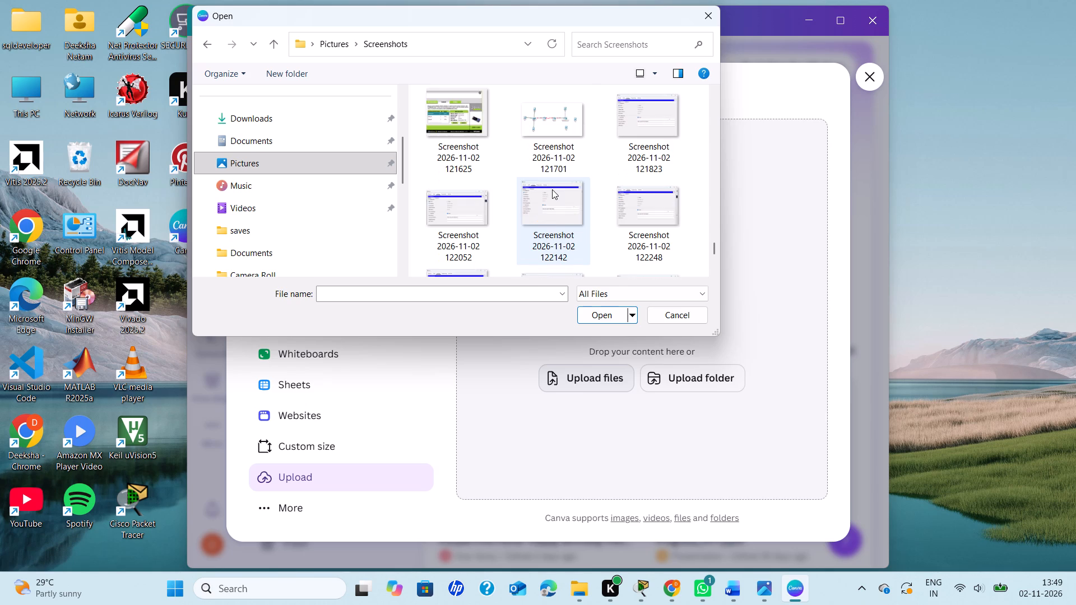
scroll(552, 189, "up", 4)
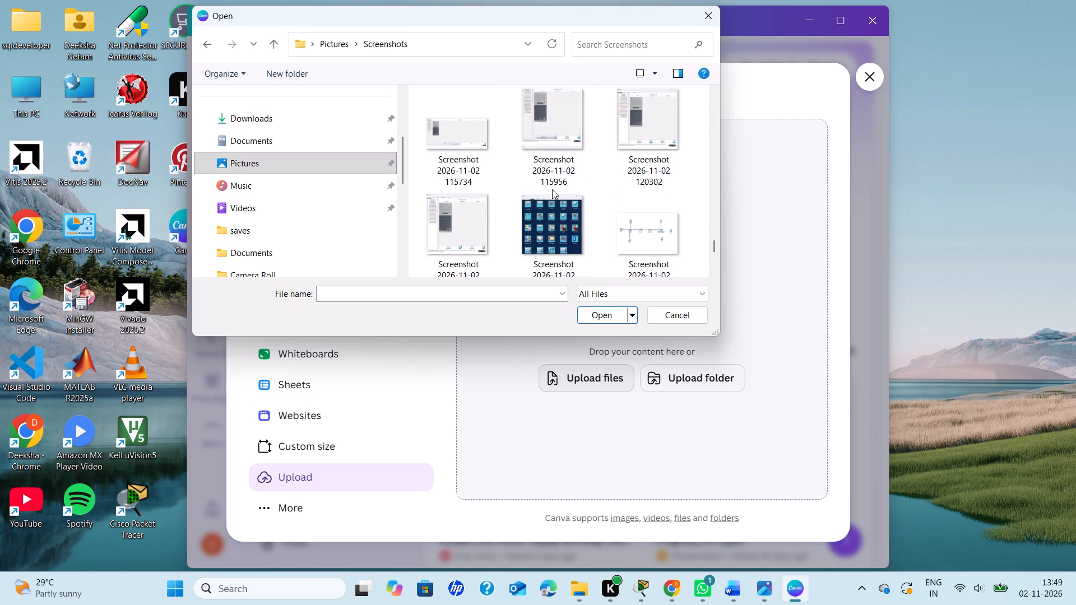
scroll(552, 189, "up", 2)
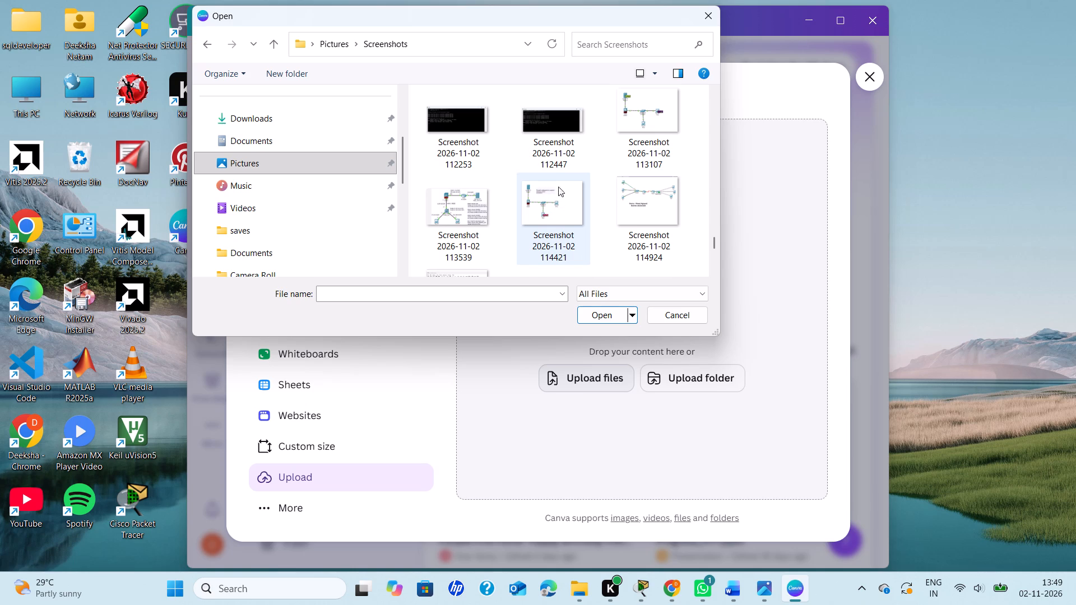
left_click(650, 112)
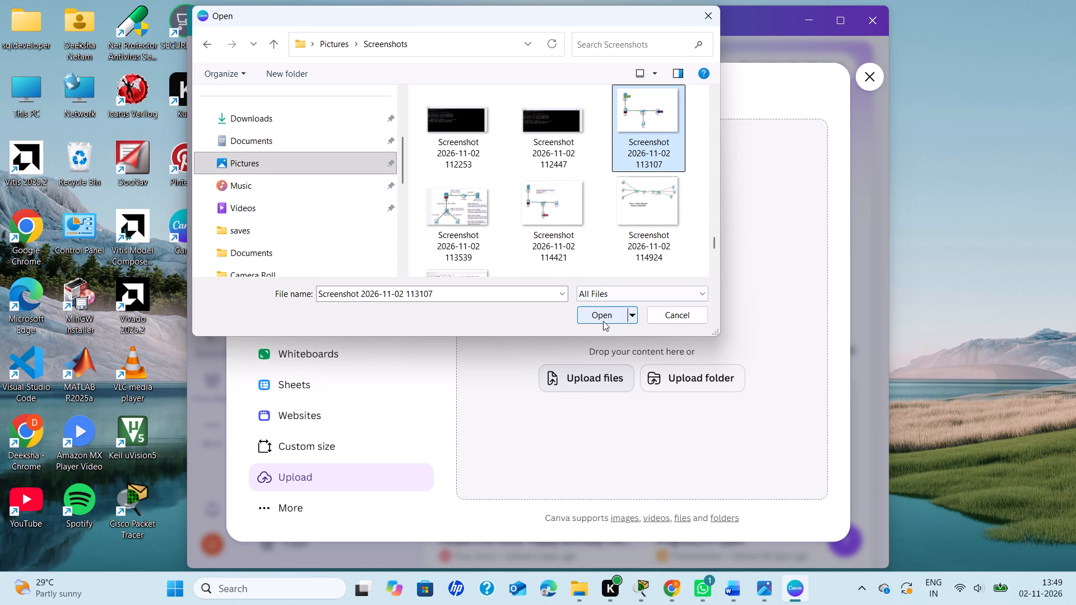
left_click(603, 321)
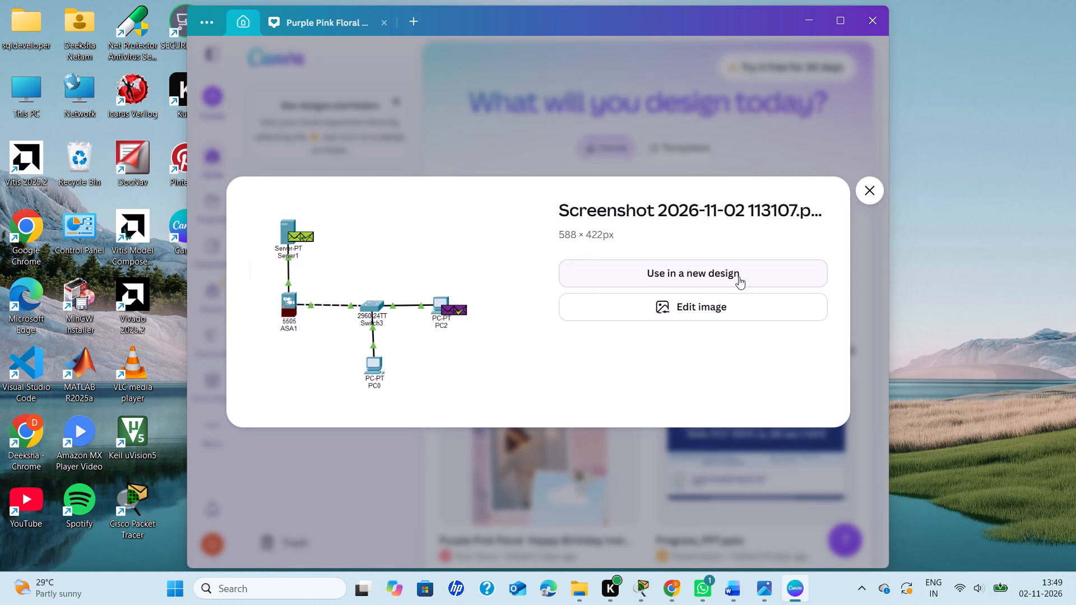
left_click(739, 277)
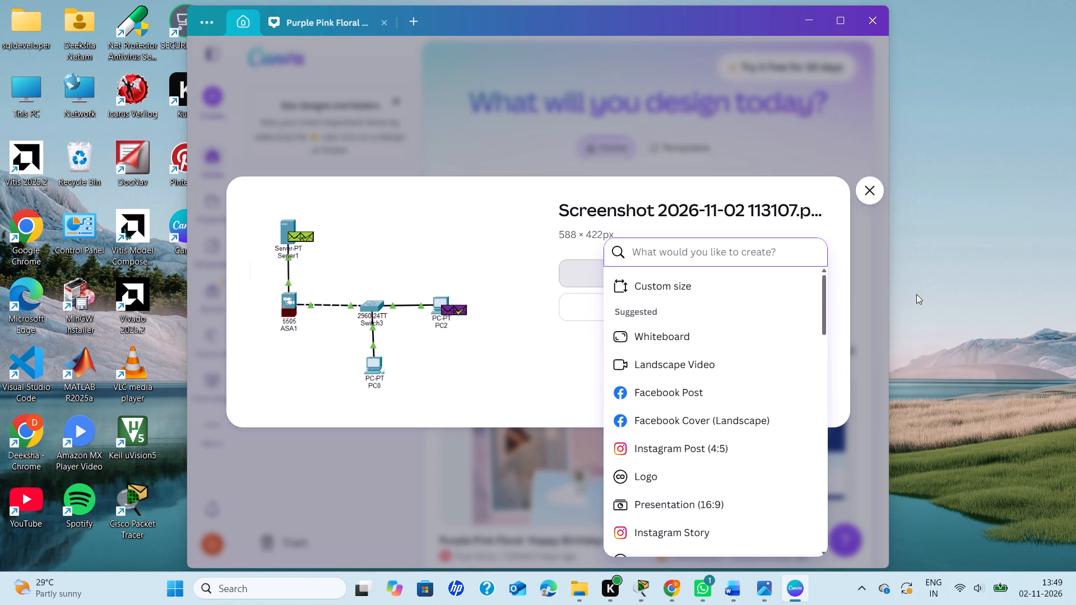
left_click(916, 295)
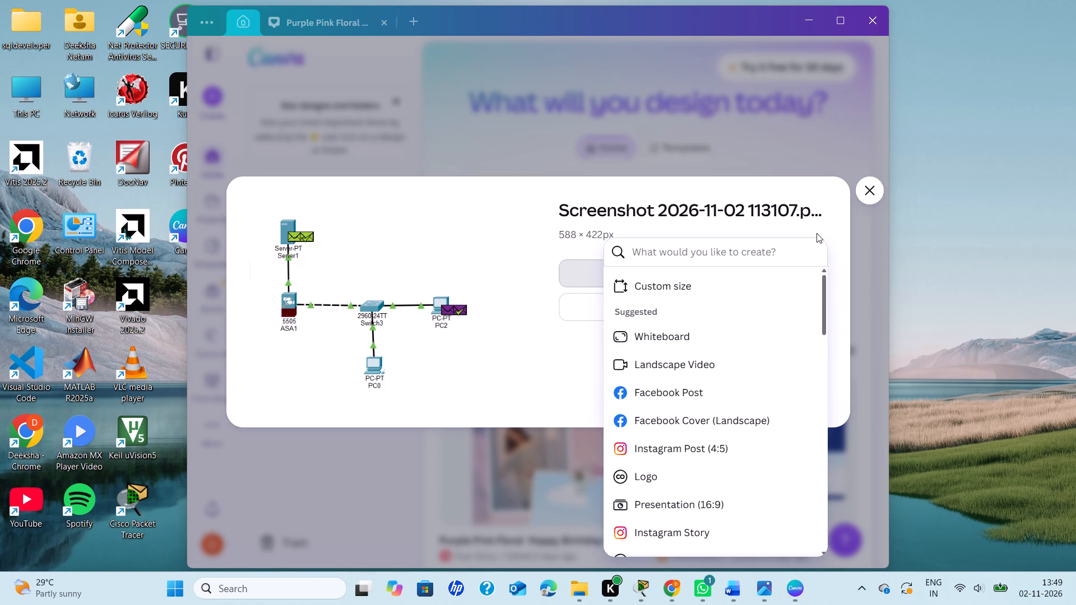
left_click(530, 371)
Open the uploaded topology screenshot for image editing.
left_click(634, 294)
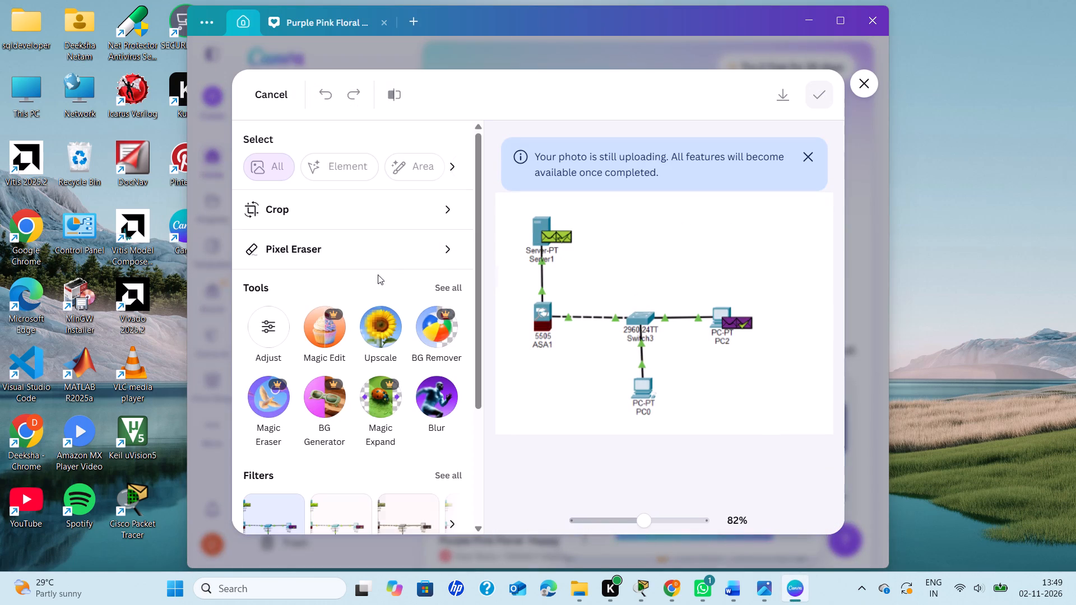
Examine the image editor's selection modes, tools, filters and shadows for a way to edit the topology screenshot.
scroll(346, 289, "down", 1)
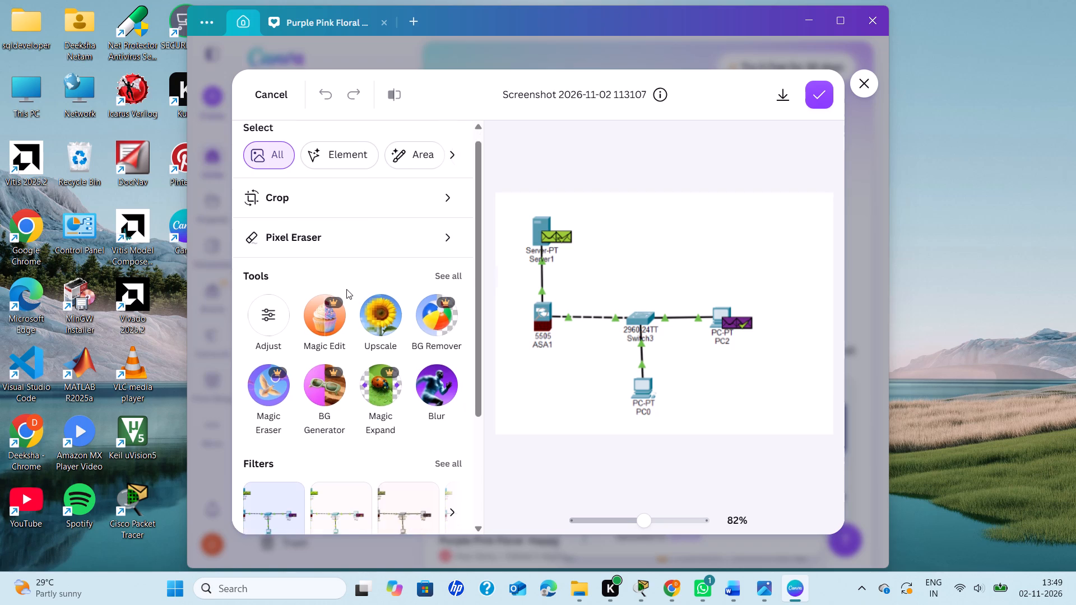
scroll(346, 289, "down", 3)
scroll(346, 289, "up", 2)
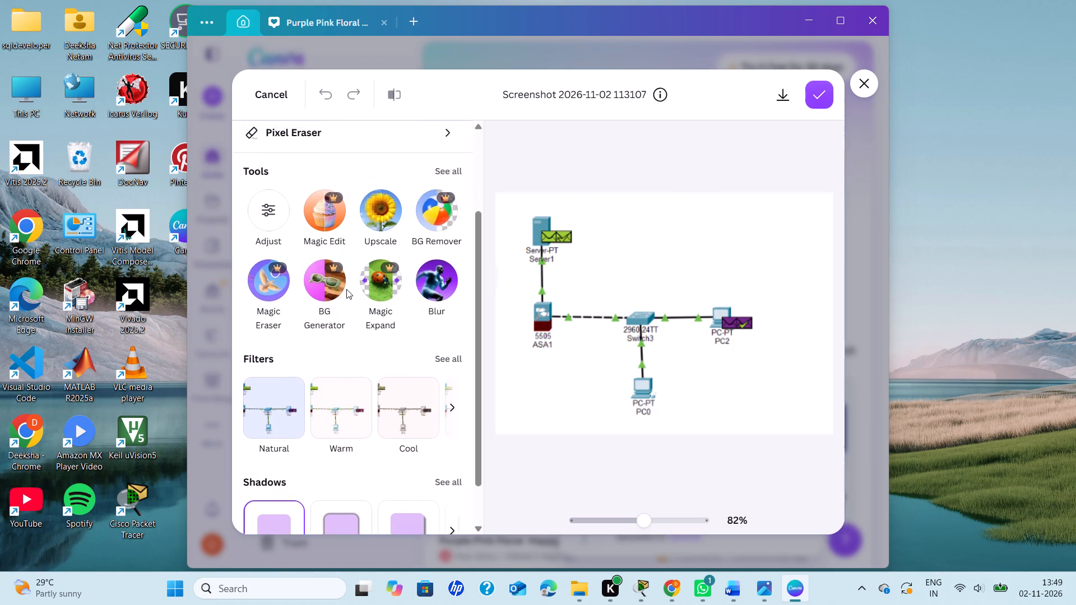
scroll(346, 289, "up", 2)
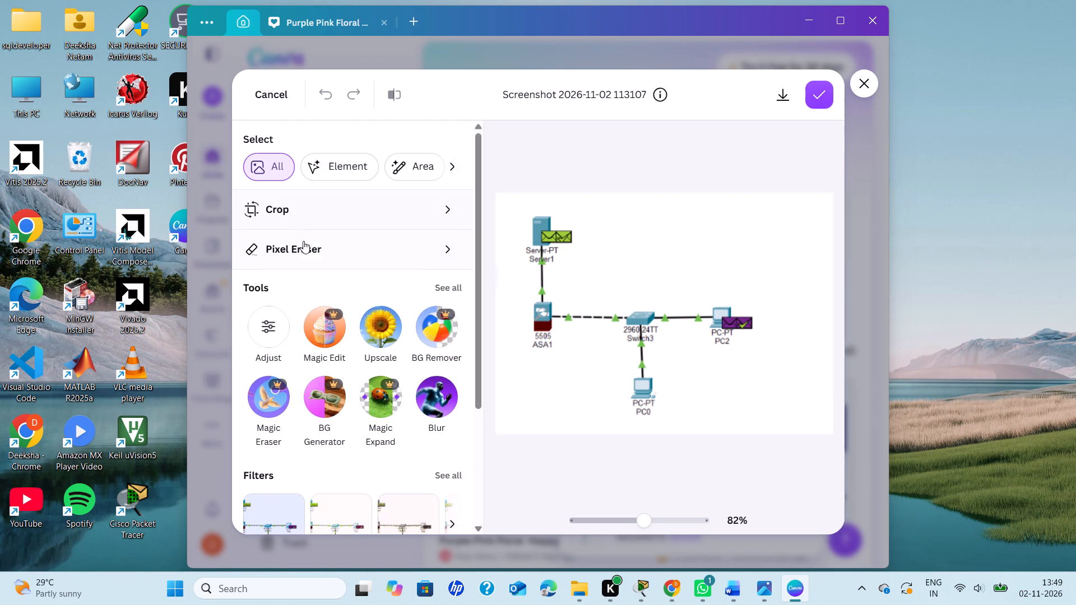
left_click(400, 168)
left_click(251, 169)
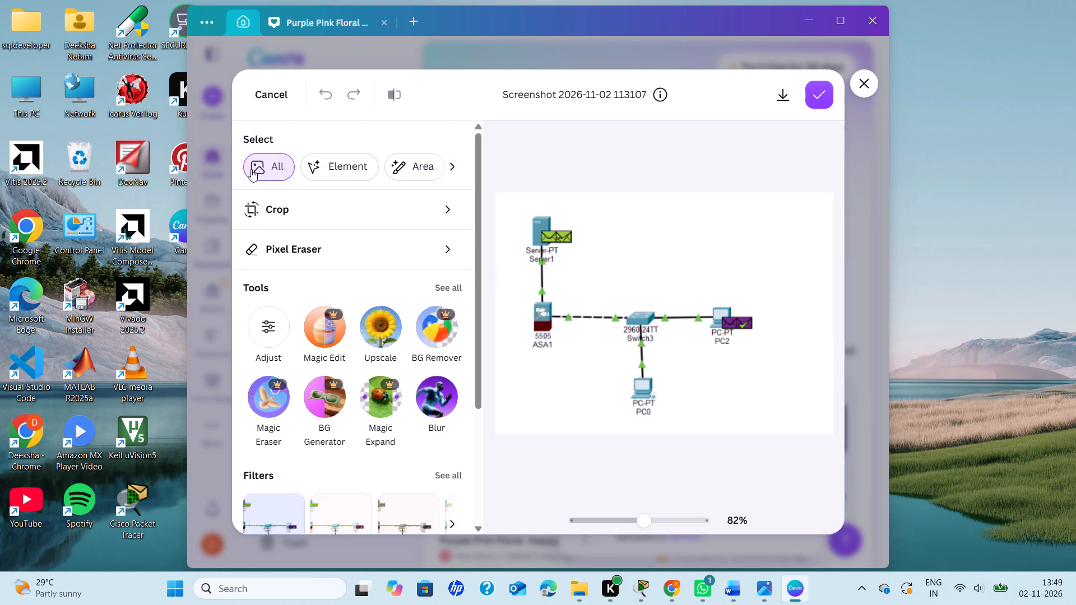
left_click(331, 170)
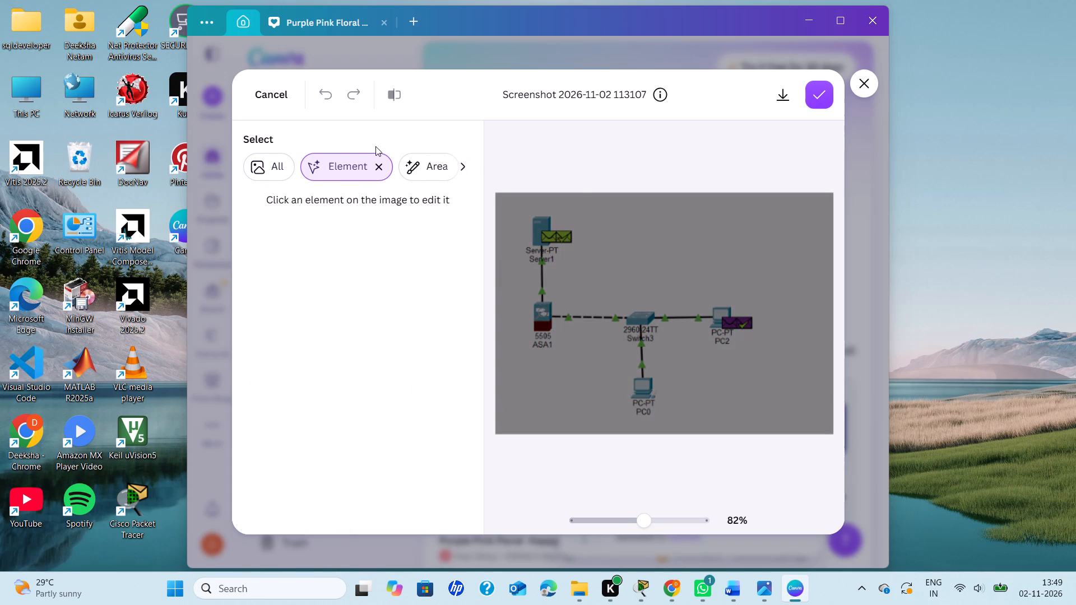
left_click(273, 177)
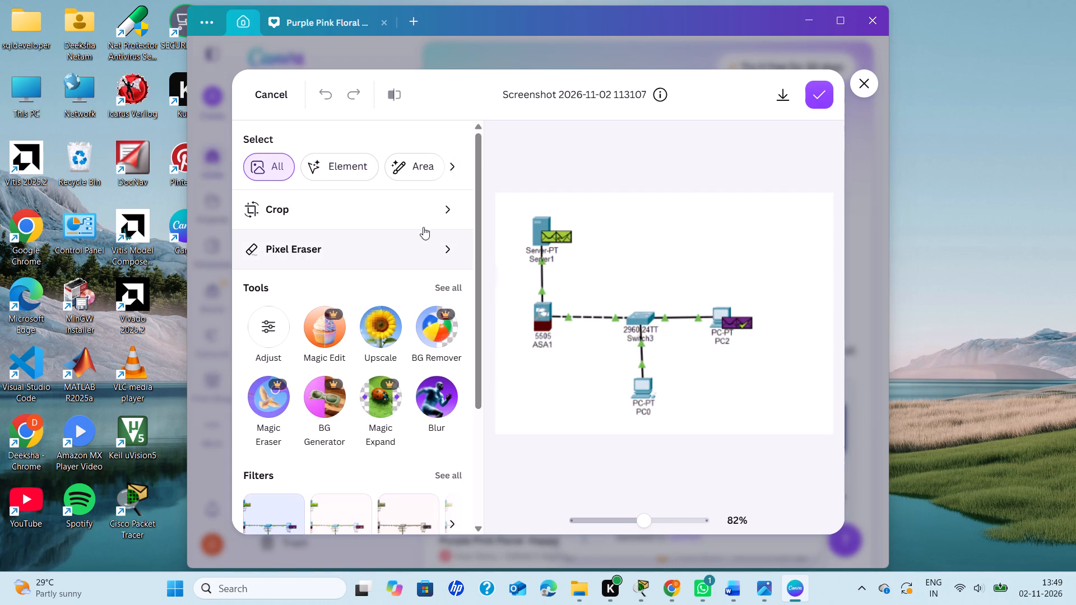
scroll(400, 288, "down", 3)
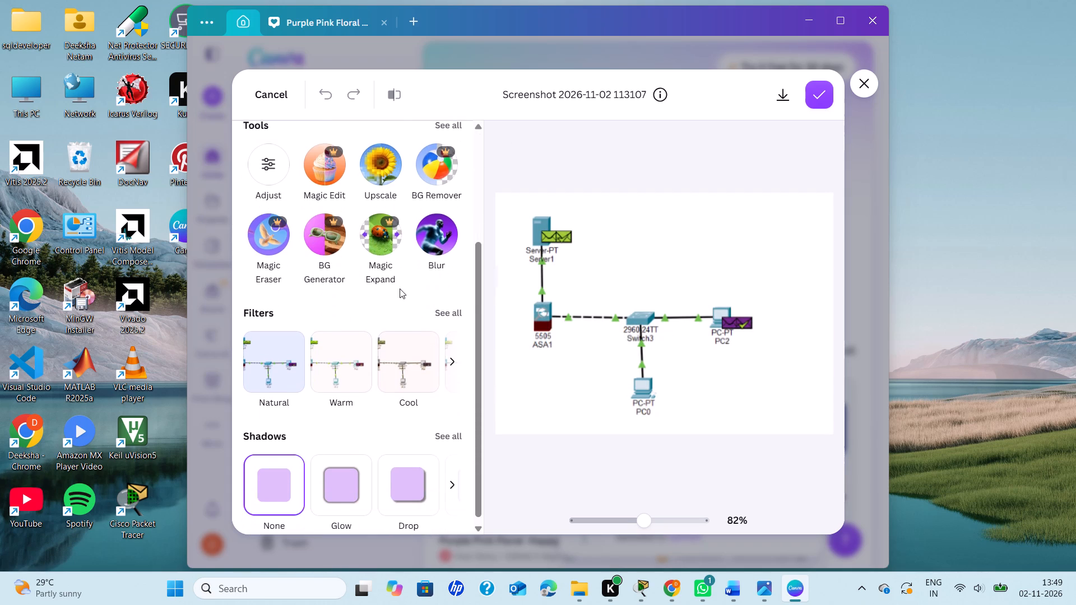
scroll(400, 288, "up", 6)
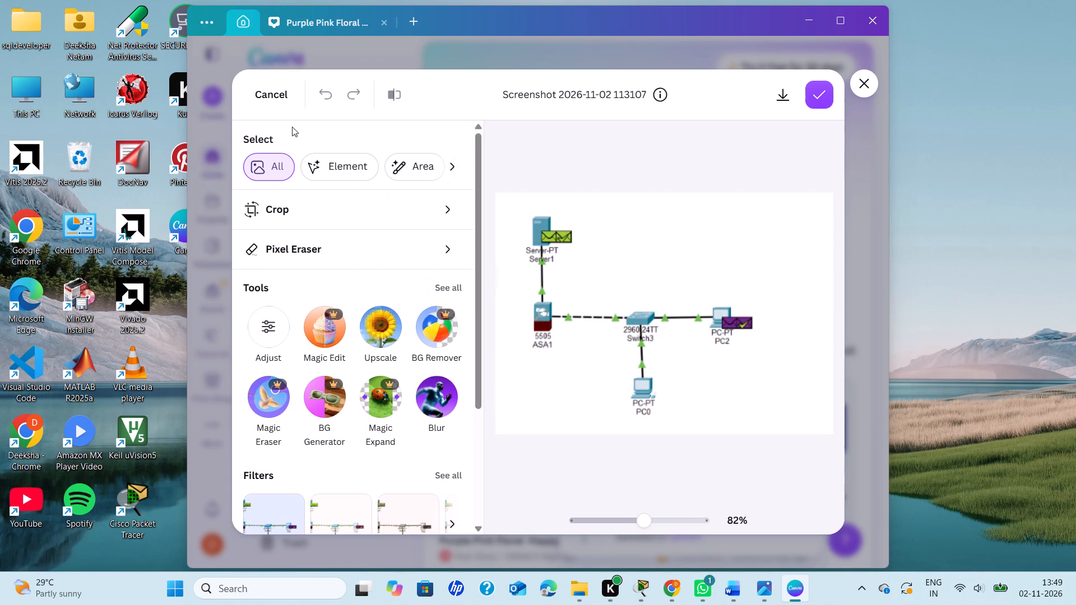
Check the Element selection, Pixel Eraser and filters available for the topology screenshot, and leave the image editor without applying anything.
left_click(647, 365)
scroll(293, 456, "down", 4)
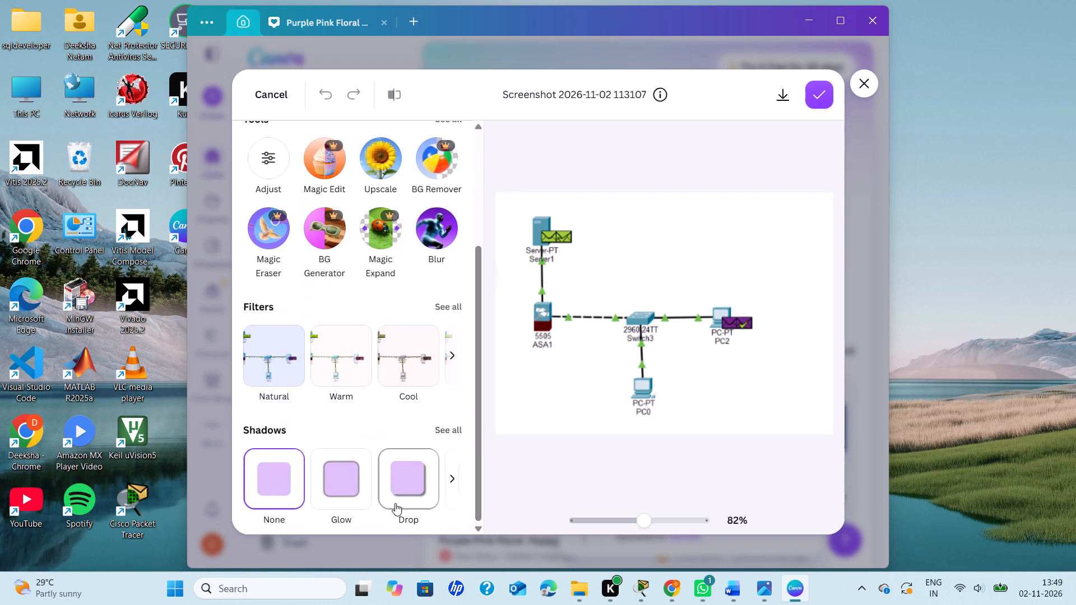
scroll(395, 503, "left", 2)
scroll(387, 371, "left", 3)
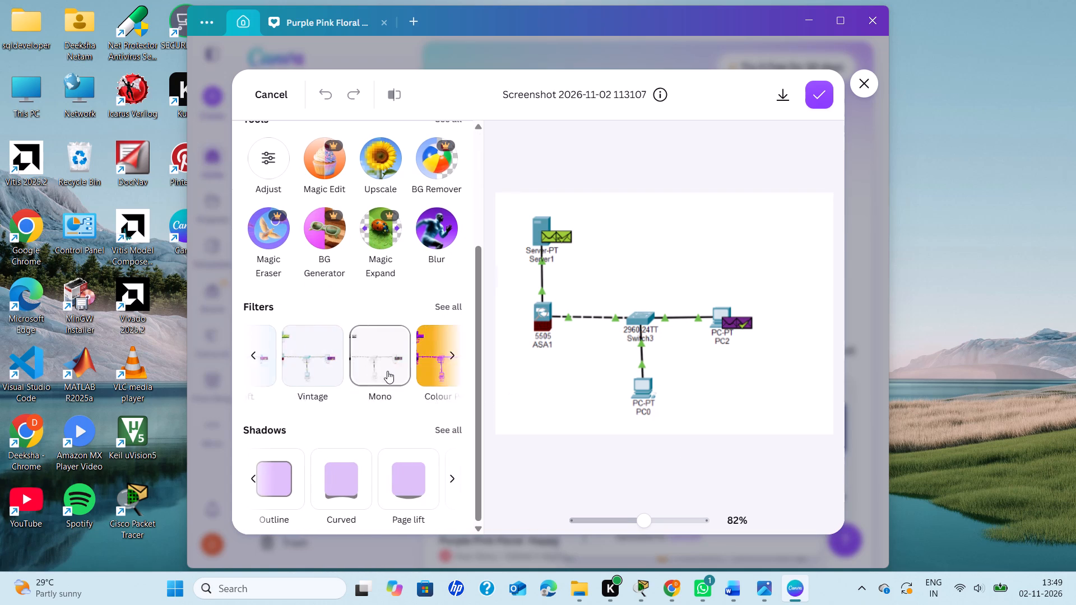
scroll(387, 371, "up", 7)
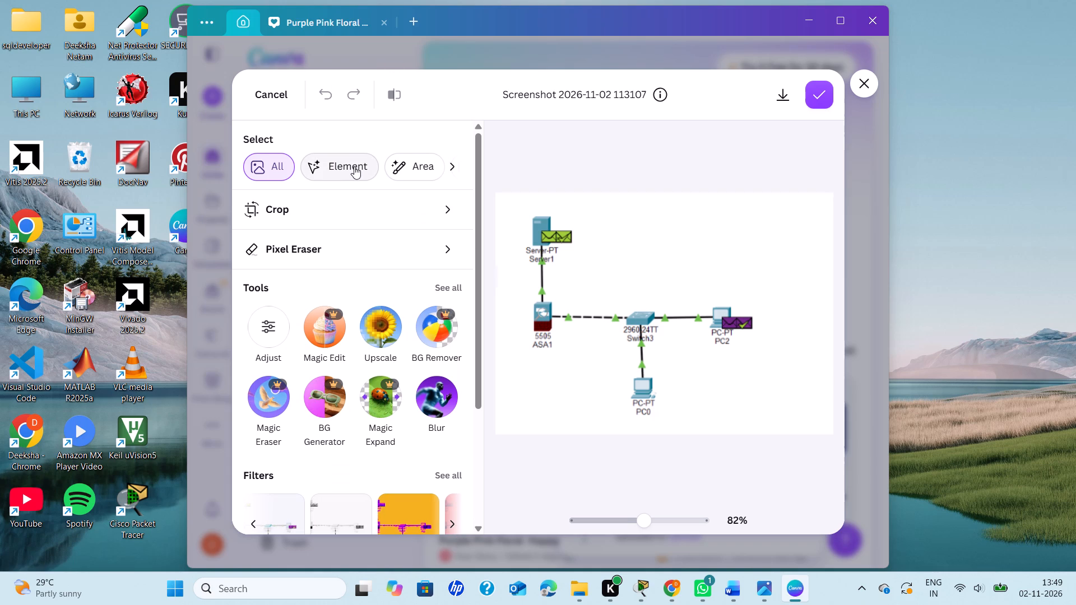
left_click(353, 166)
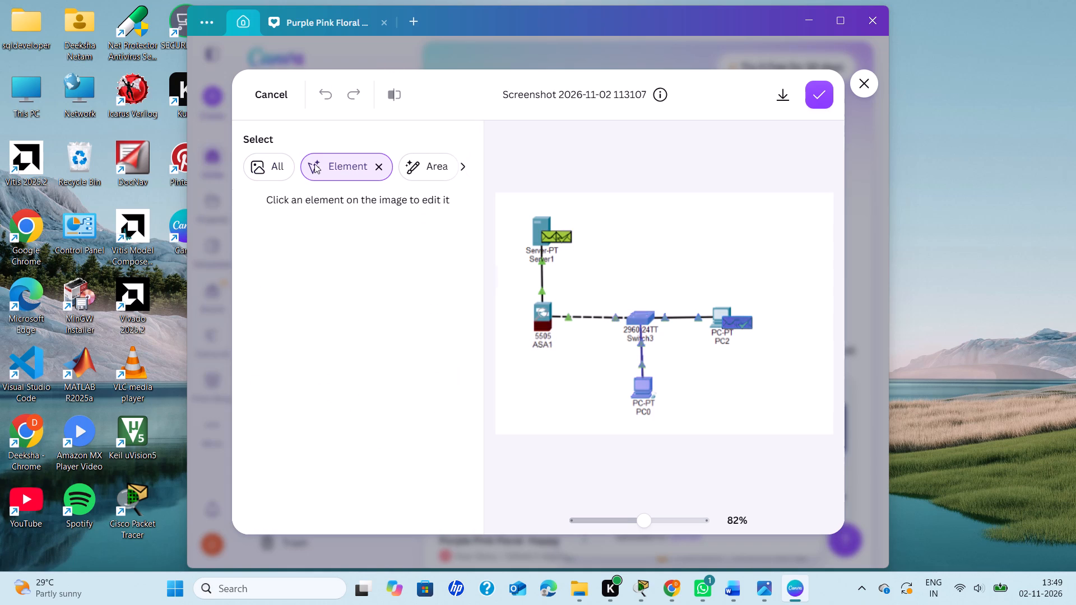
left_click(263, 166)
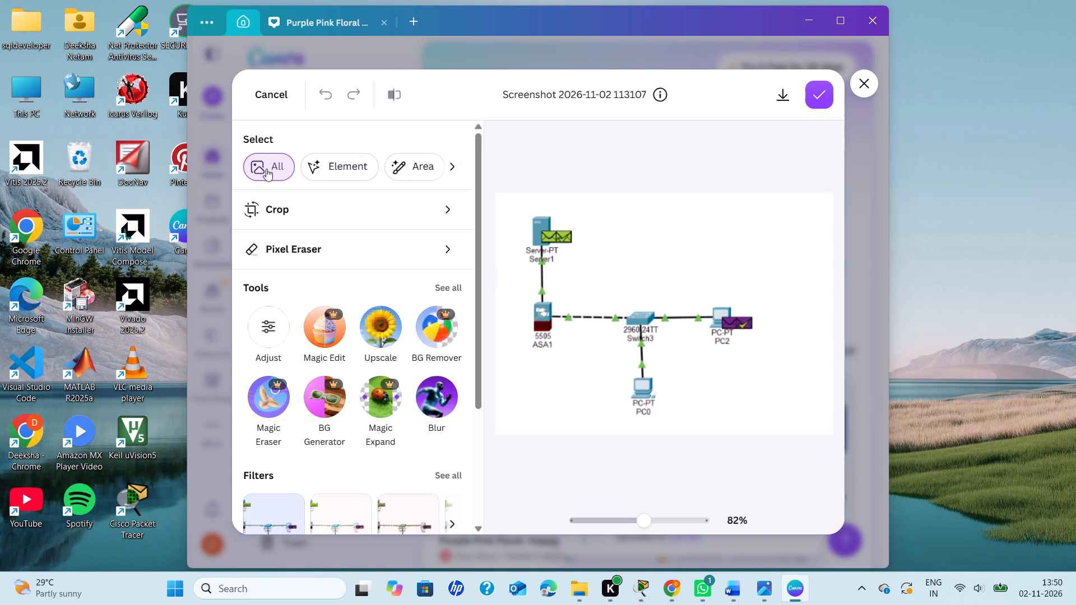
left_click(425, 257)
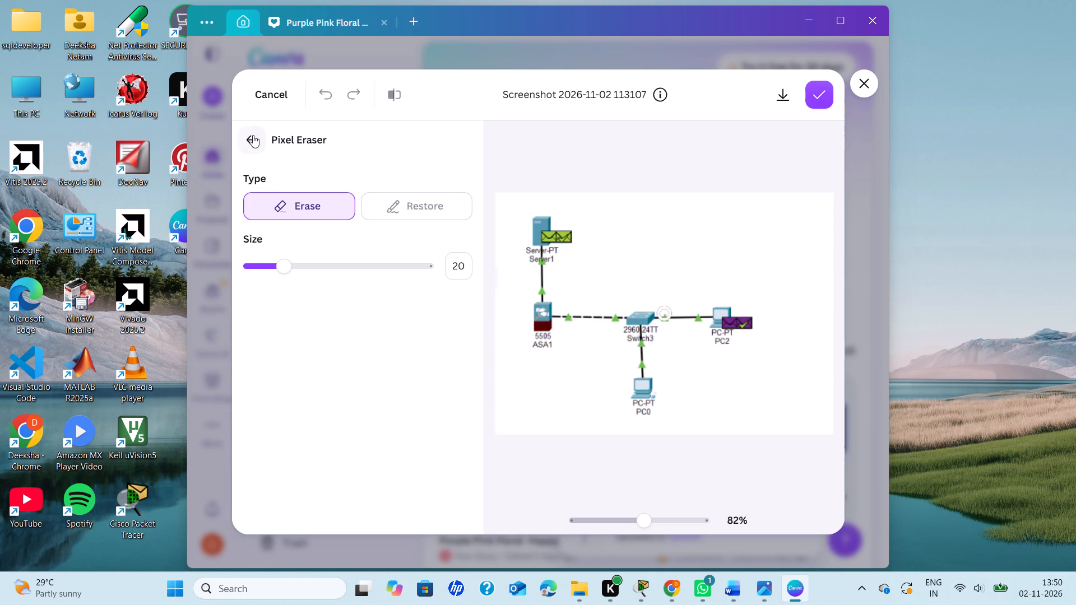
left_click(253, 135)
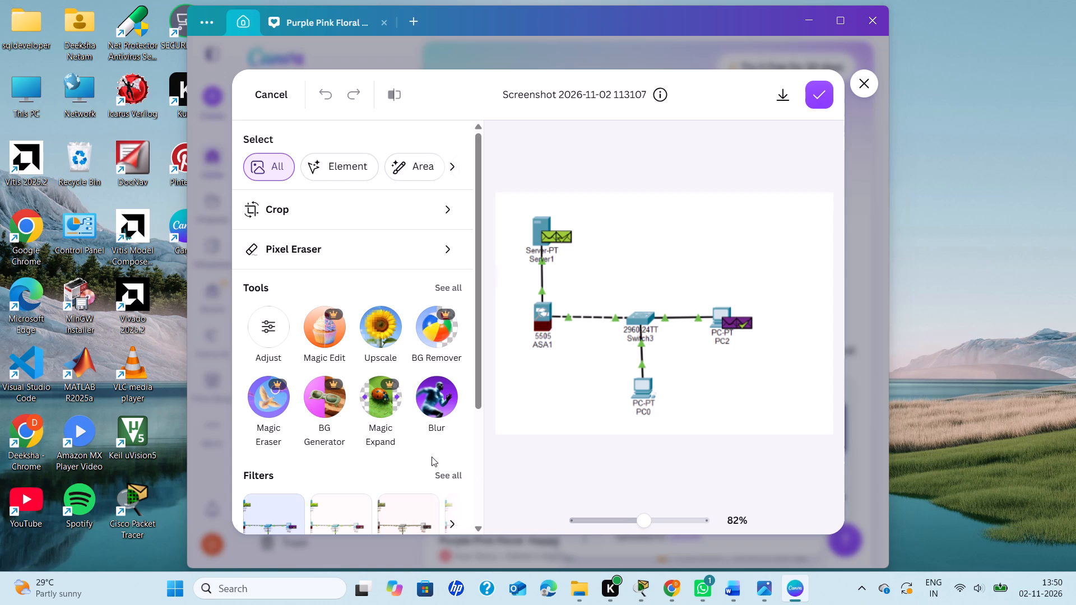
left_click(446, 474)
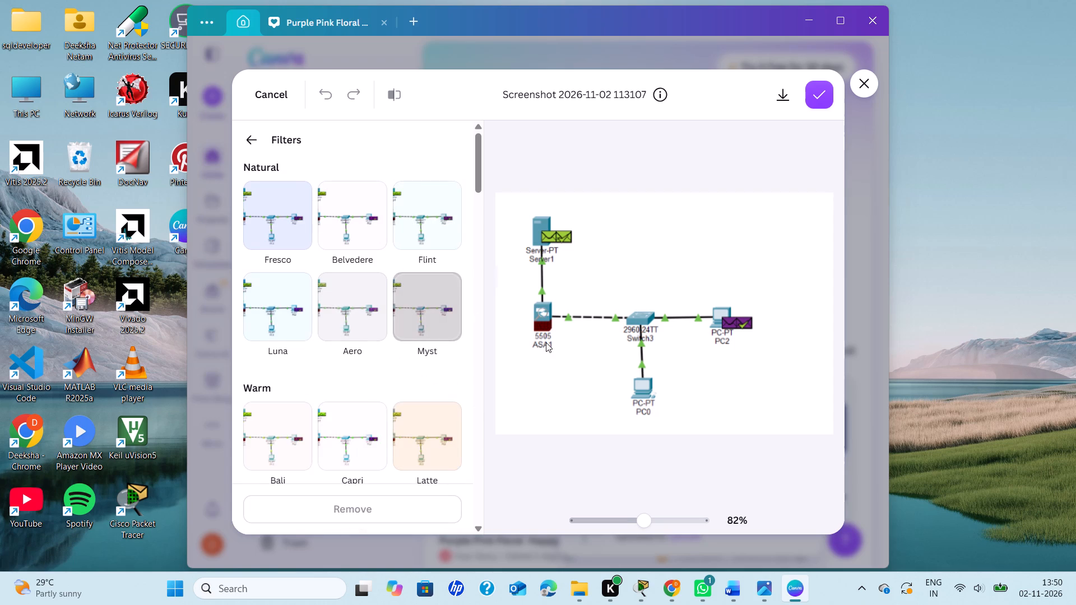
left_click(861, 93)
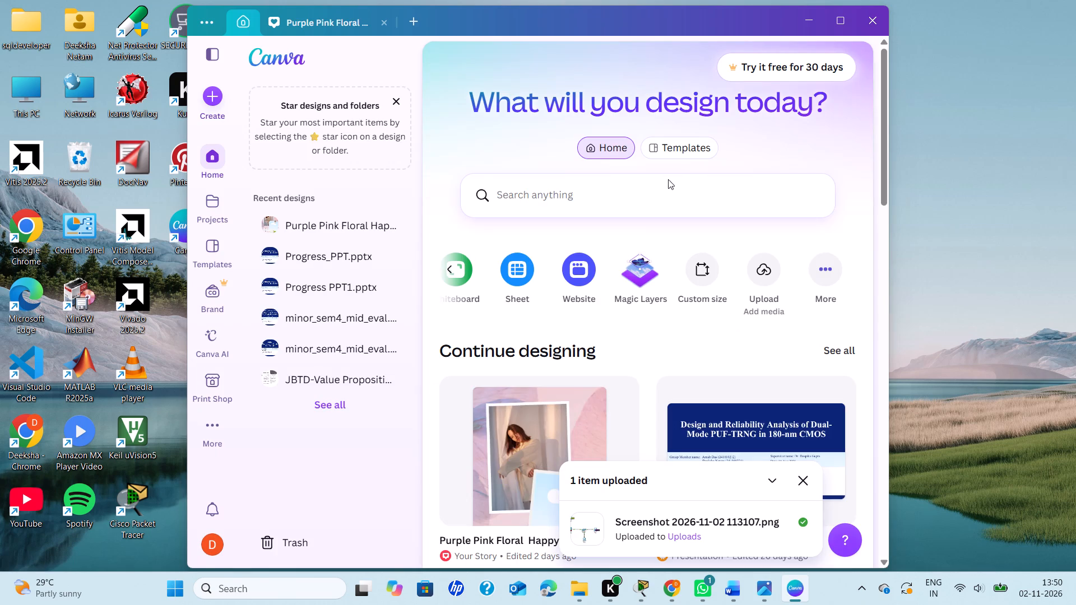
Preview the uploaded topology screenshot from the Uploads folder, and return to the home page.
scroll(566, 407, "down", 1)
scroll(771, 341, "left", 1)
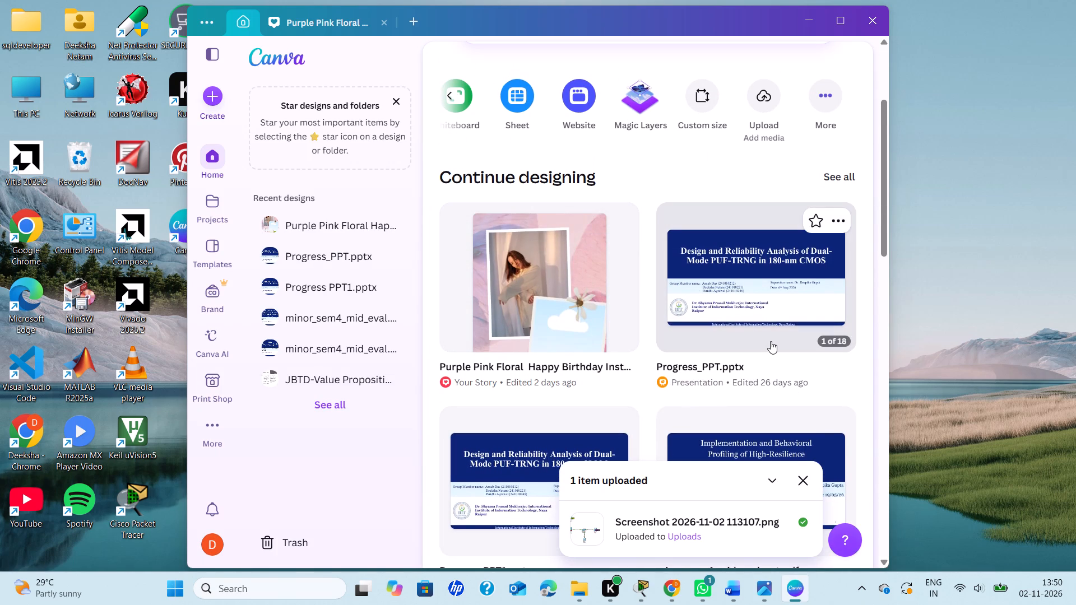
scroll(771, 341, "left", 1)
scroll(771, 341, "right", 2)
scroll(594, 275, "right", 1)
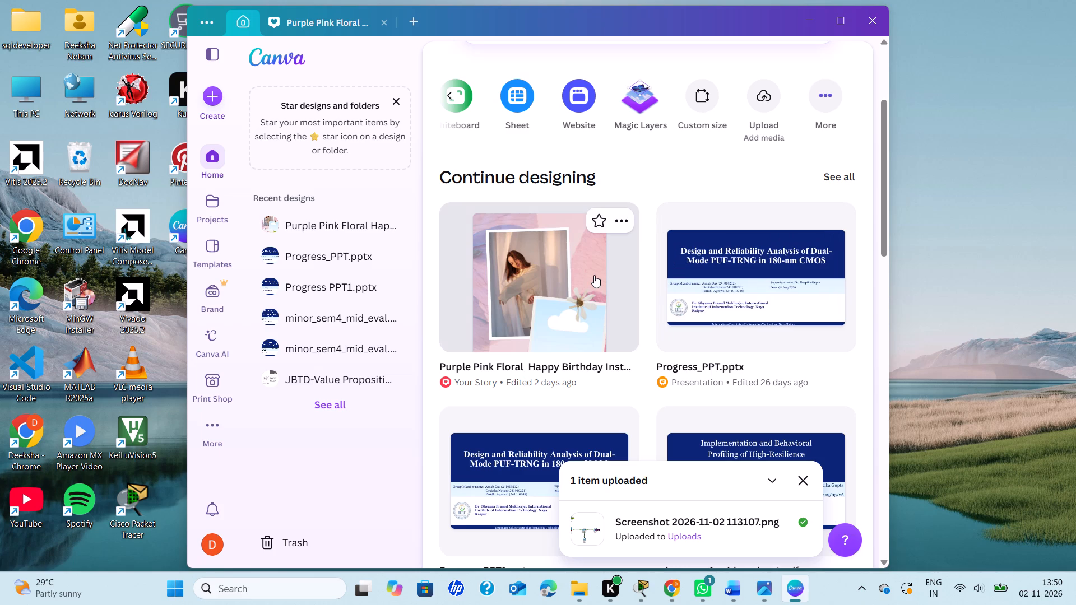
scroll(594, 275, "right", 1)
double_click(728, 517)
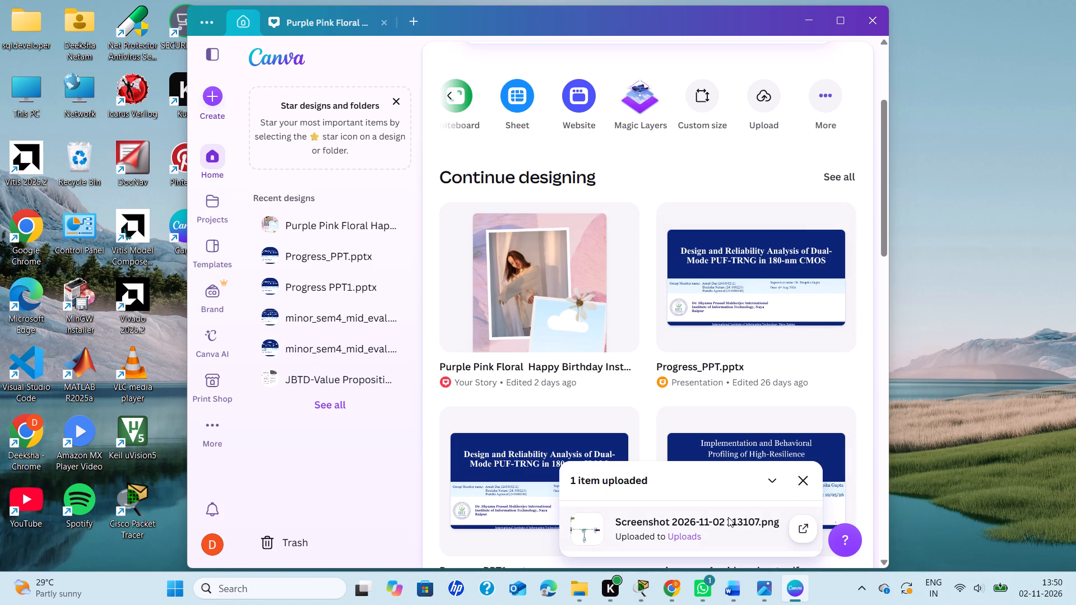
left_click(694, 529)
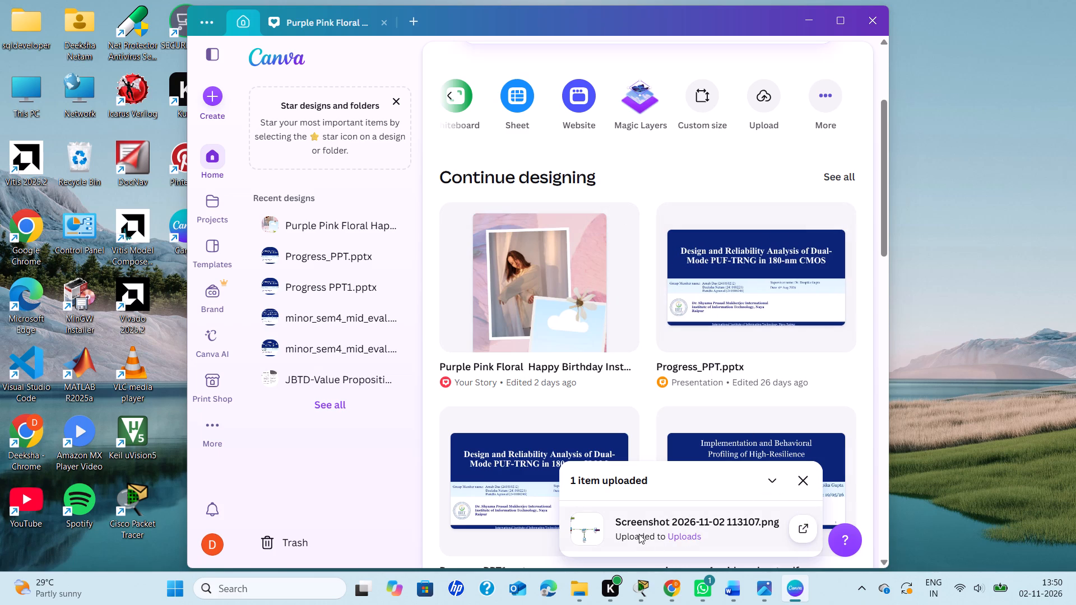
double_click(625, 534)
double_click(581, 532)
left_click(692, 536)
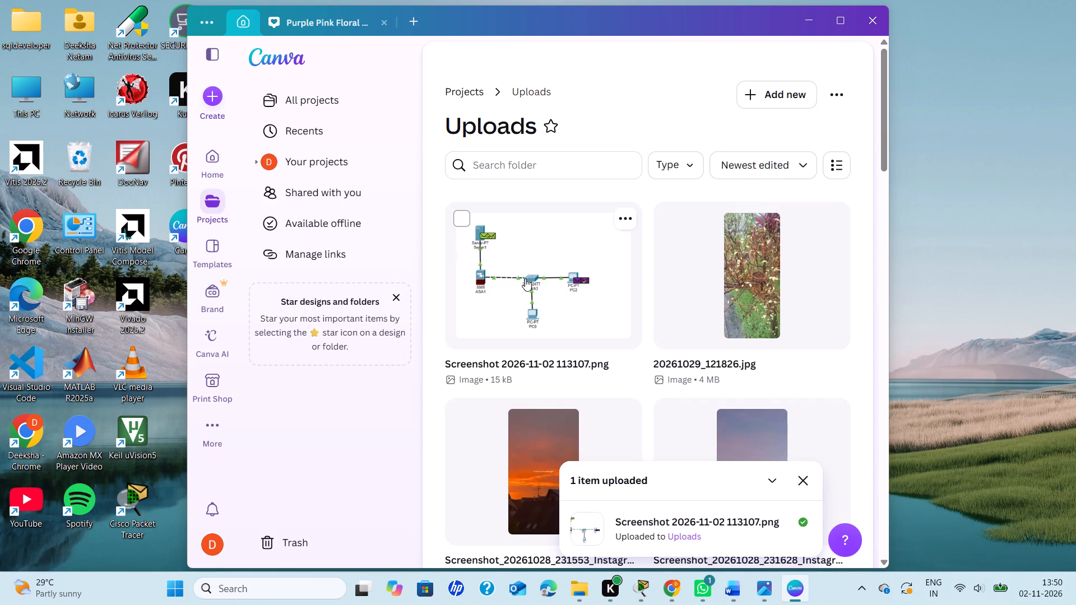
left_click(525, 278)
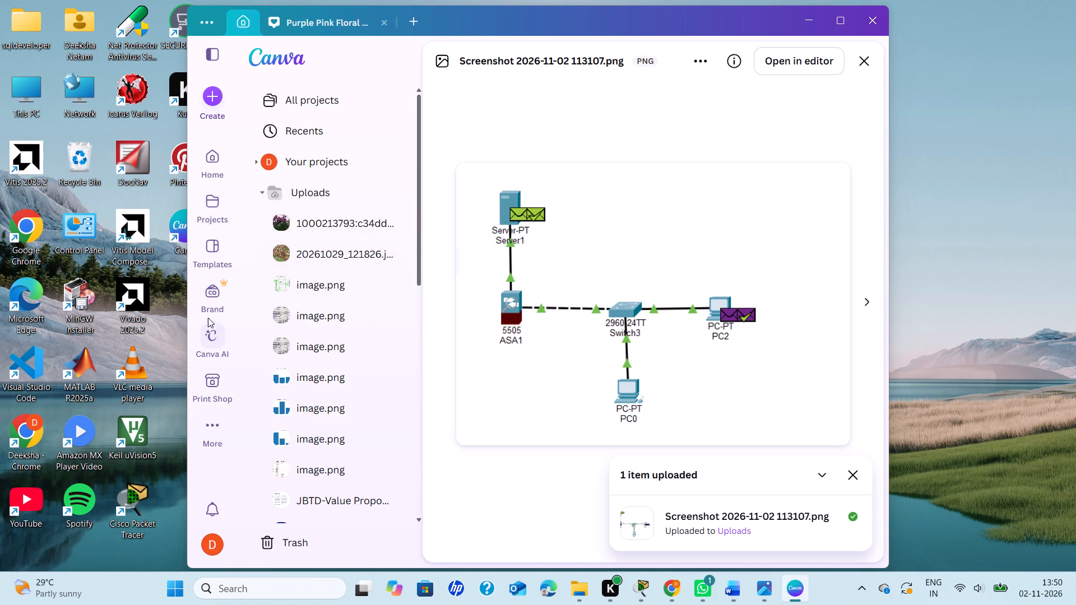
left_click(221, 103)
left_click(223, 170)
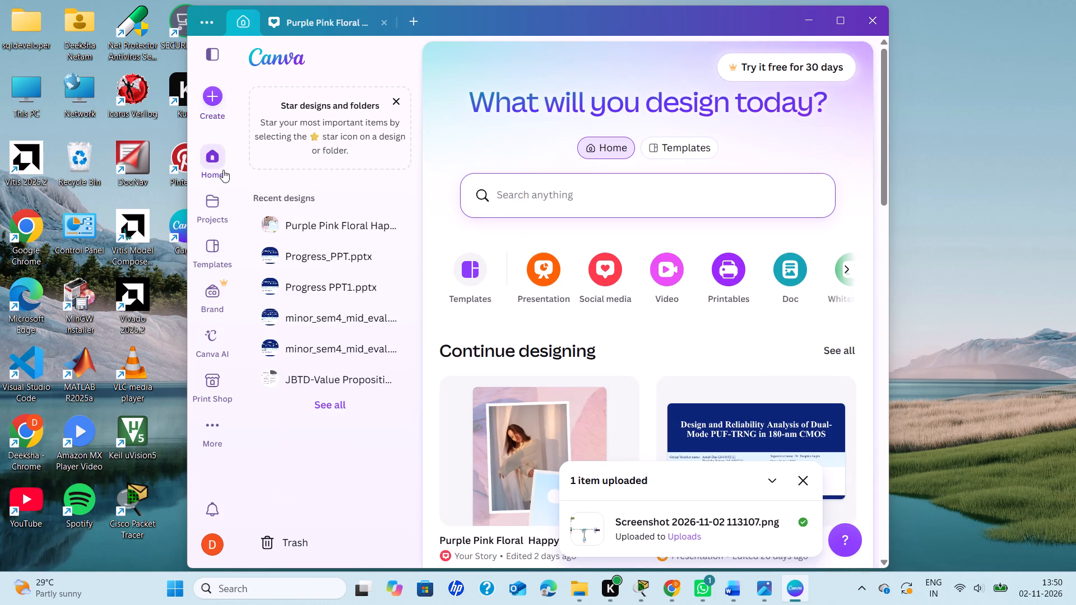
Open Screenshot 2026-11-02 113107.png from the Uploads folder in the design editor.
left_click(680, 529)
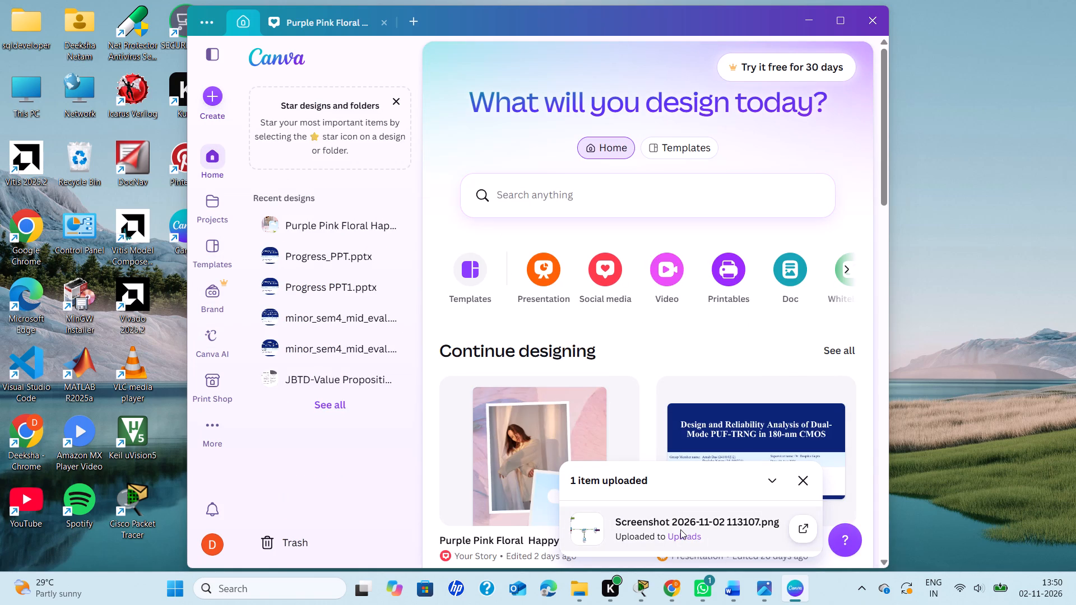
left_click(691, 540)
left_click(495, 279)
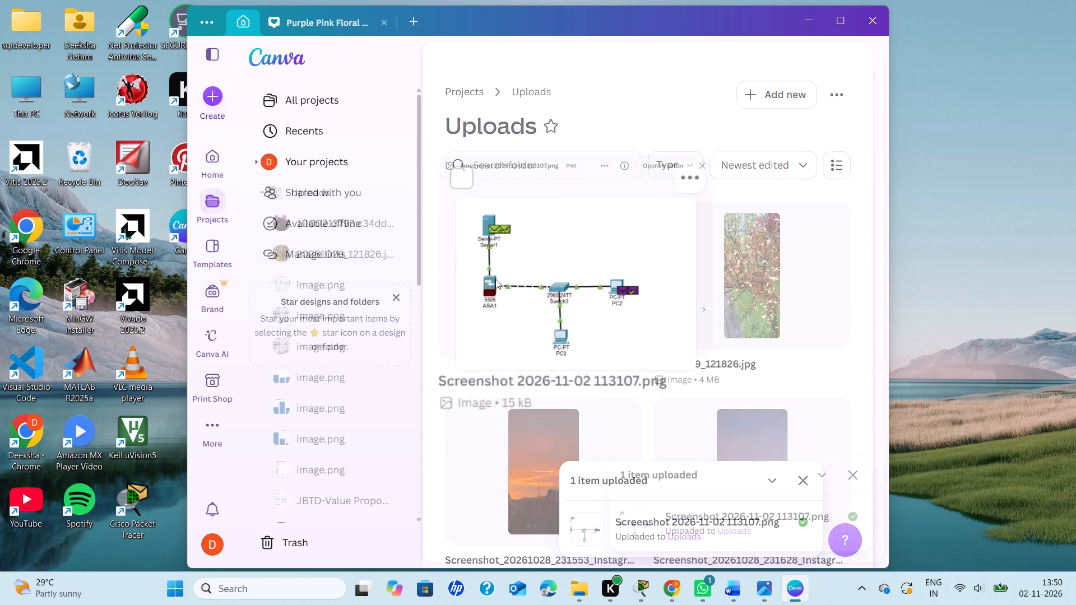
left_click(697, 60)
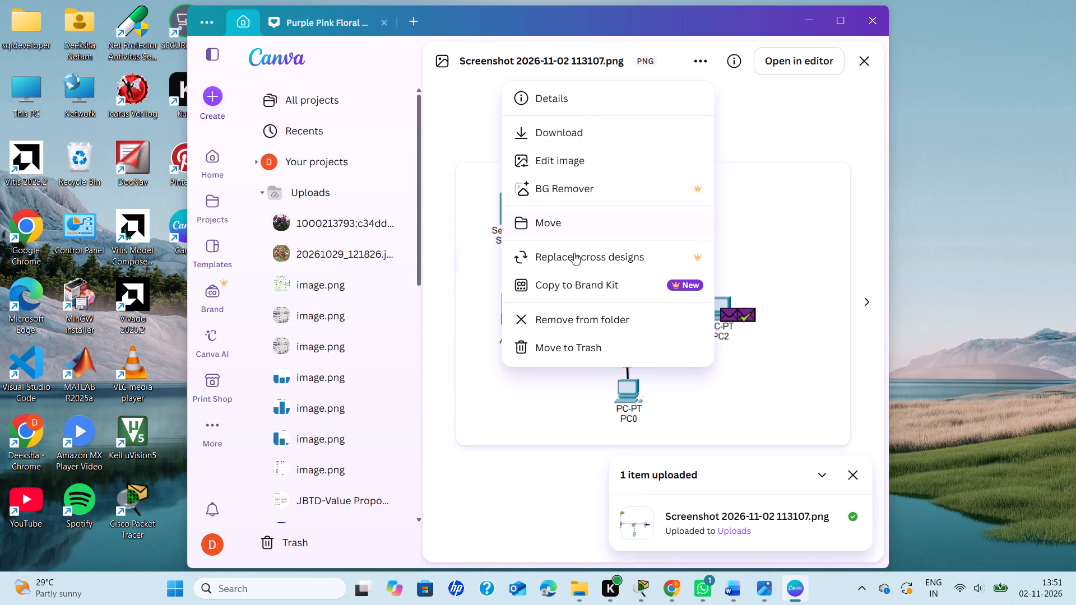
left_click(760, 124)
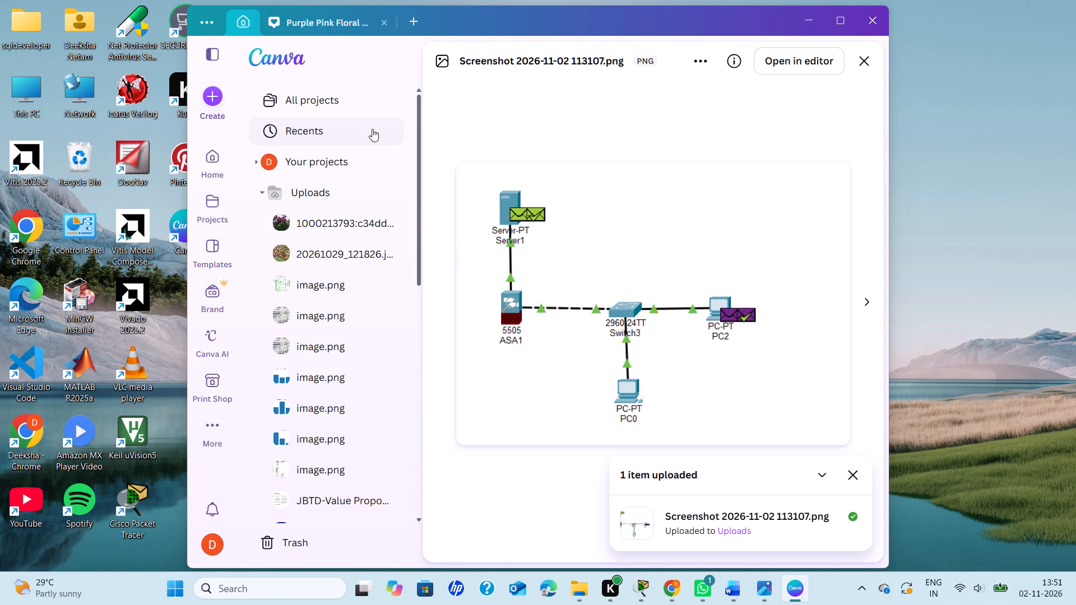
left_click(785, 54)
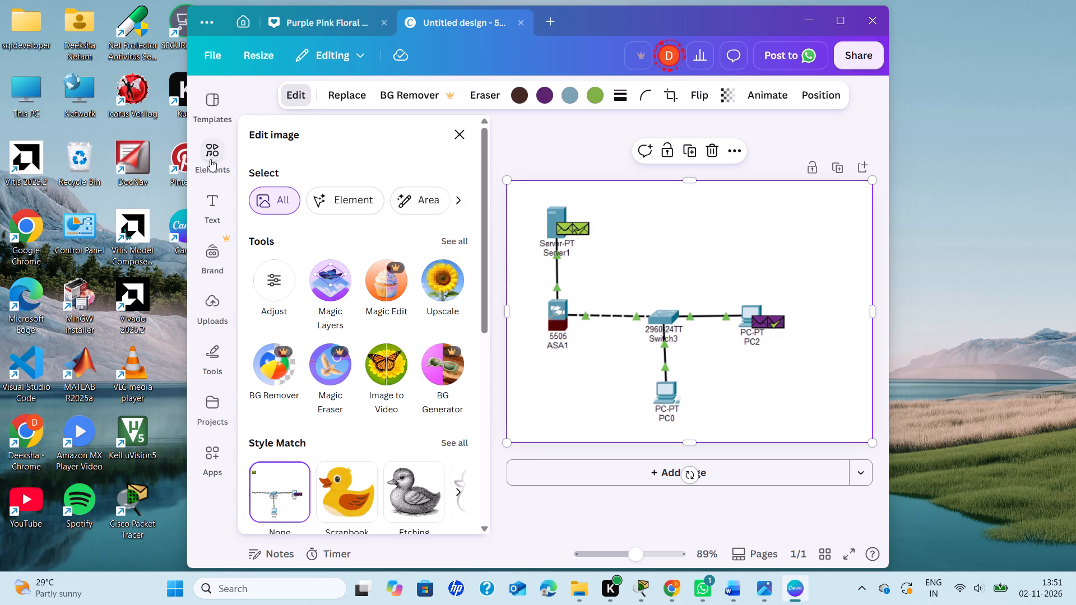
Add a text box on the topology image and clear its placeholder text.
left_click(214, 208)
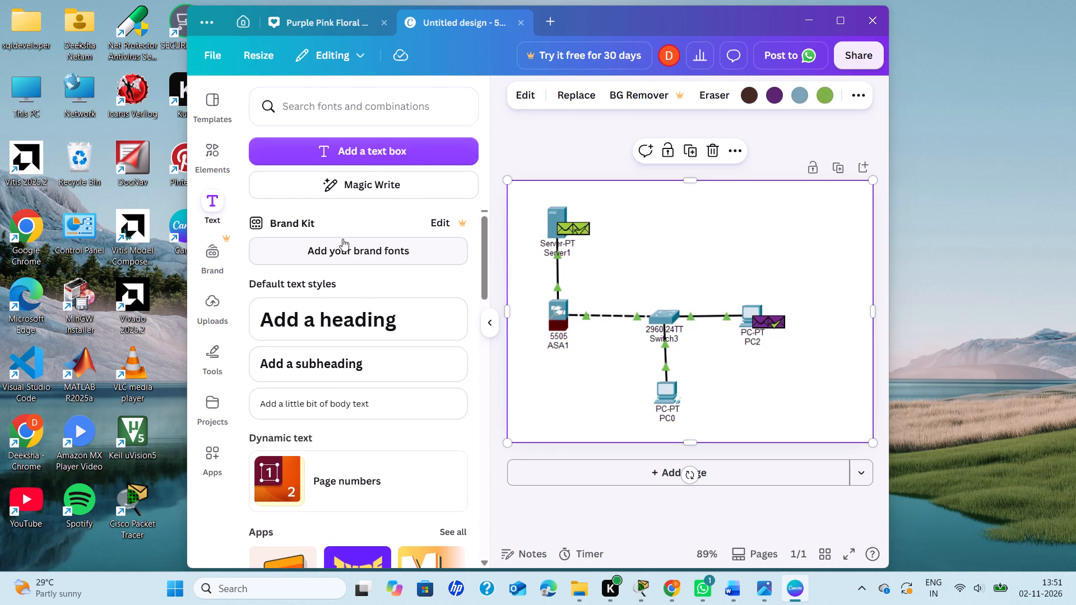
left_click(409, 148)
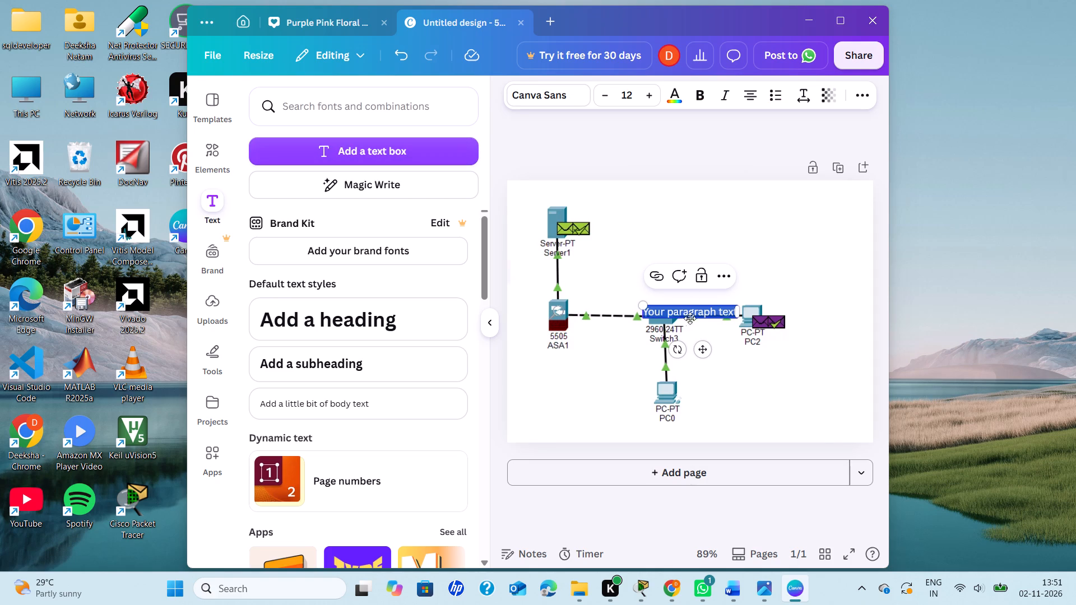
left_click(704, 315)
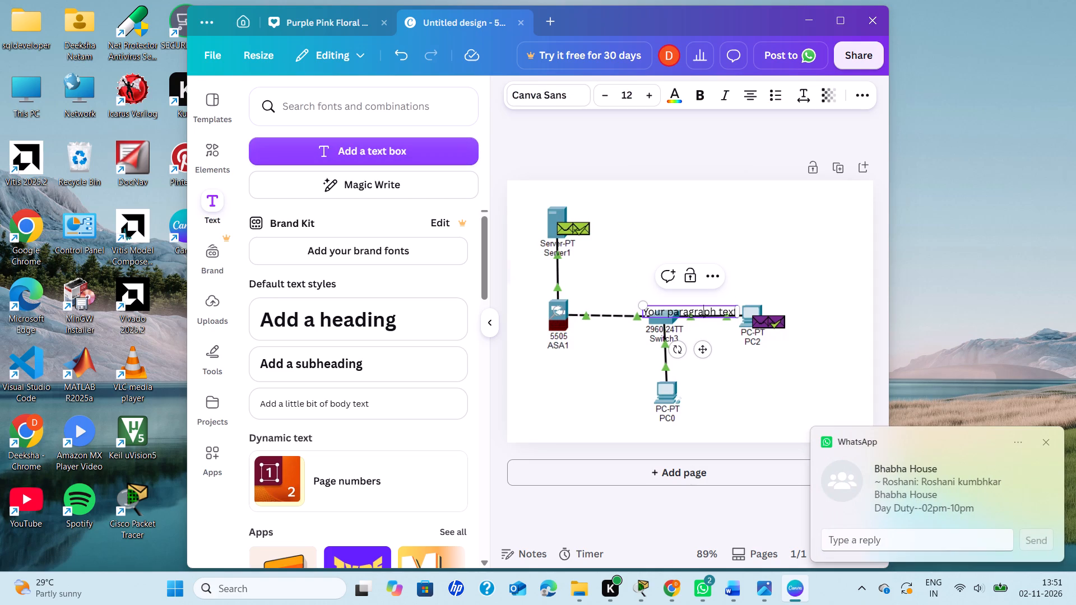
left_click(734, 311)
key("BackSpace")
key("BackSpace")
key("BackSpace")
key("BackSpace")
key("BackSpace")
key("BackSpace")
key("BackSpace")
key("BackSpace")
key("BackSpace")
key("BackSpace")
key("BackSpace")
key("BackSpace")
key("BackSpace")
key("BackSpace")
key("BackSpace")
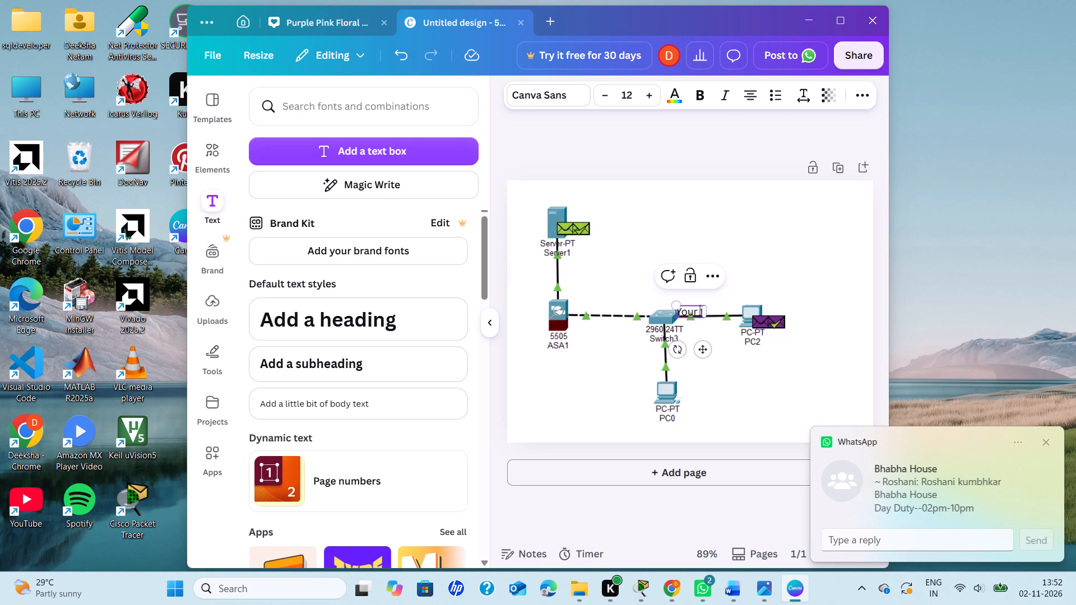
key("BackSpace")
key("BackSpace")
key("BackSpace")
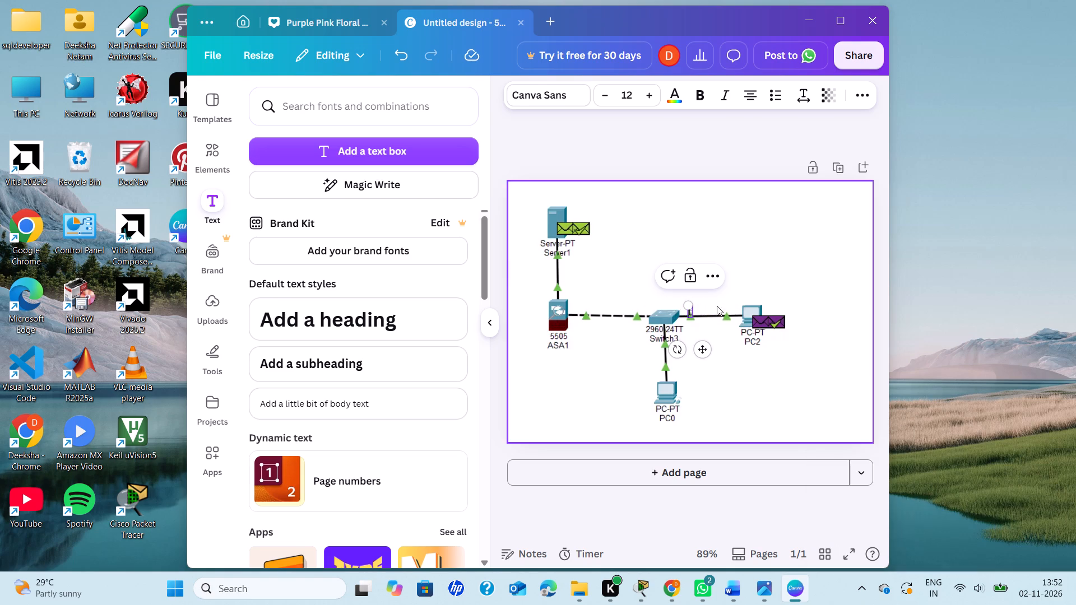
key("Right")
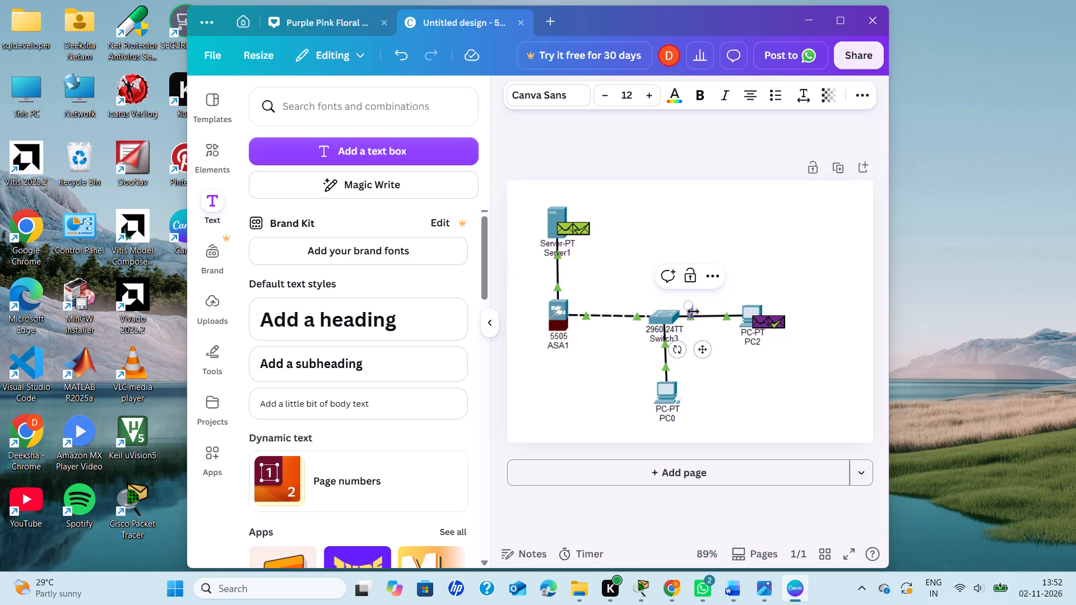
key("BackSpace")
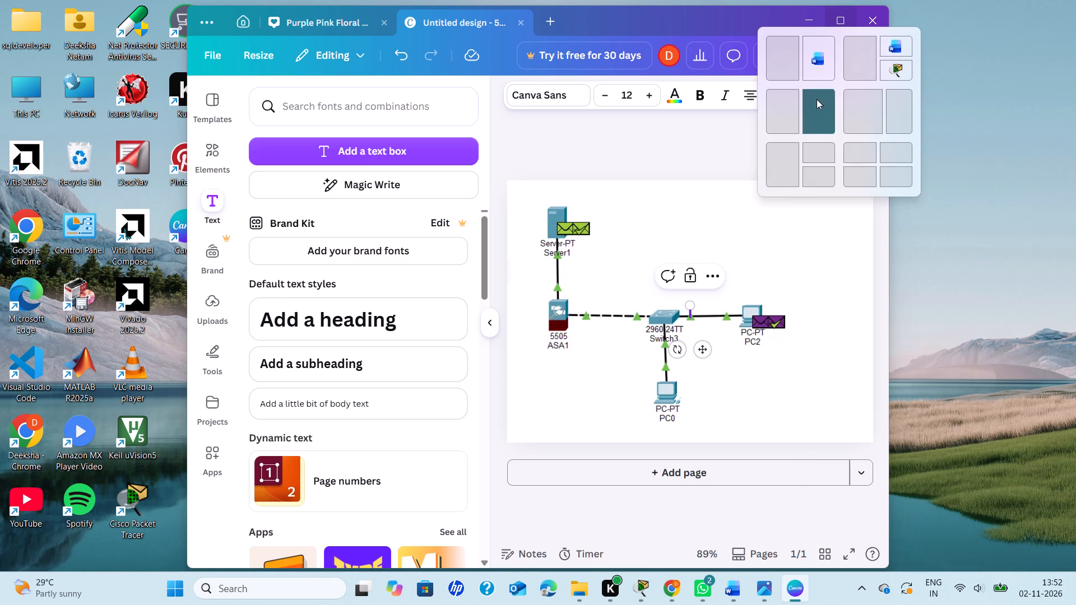
Arrange the design editor side by side with the Word document that holds the captioned topology.
left_click(816, 100)
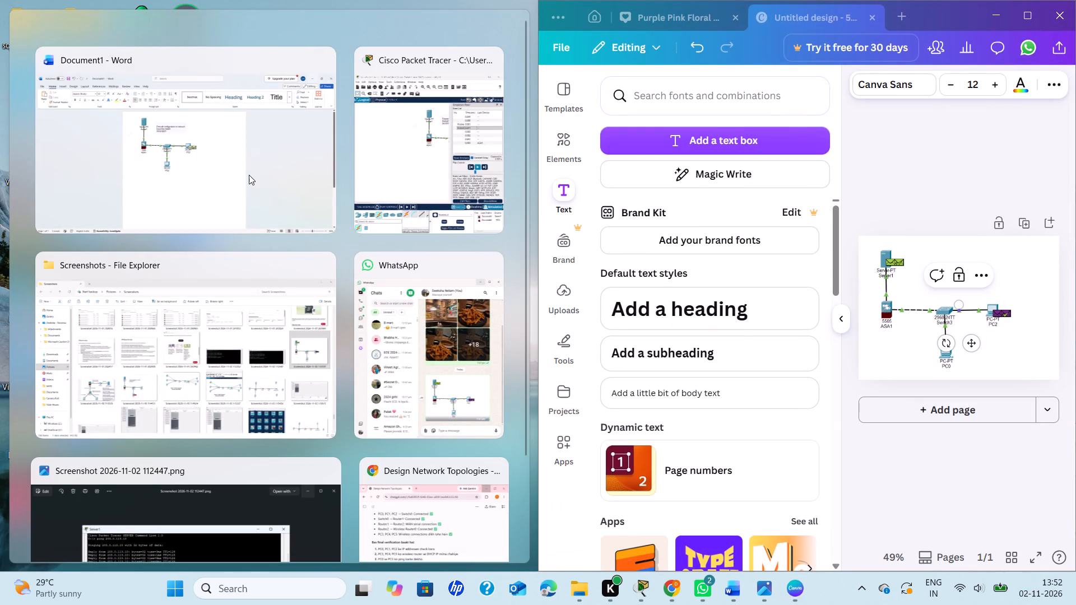
left_click(249, 175)
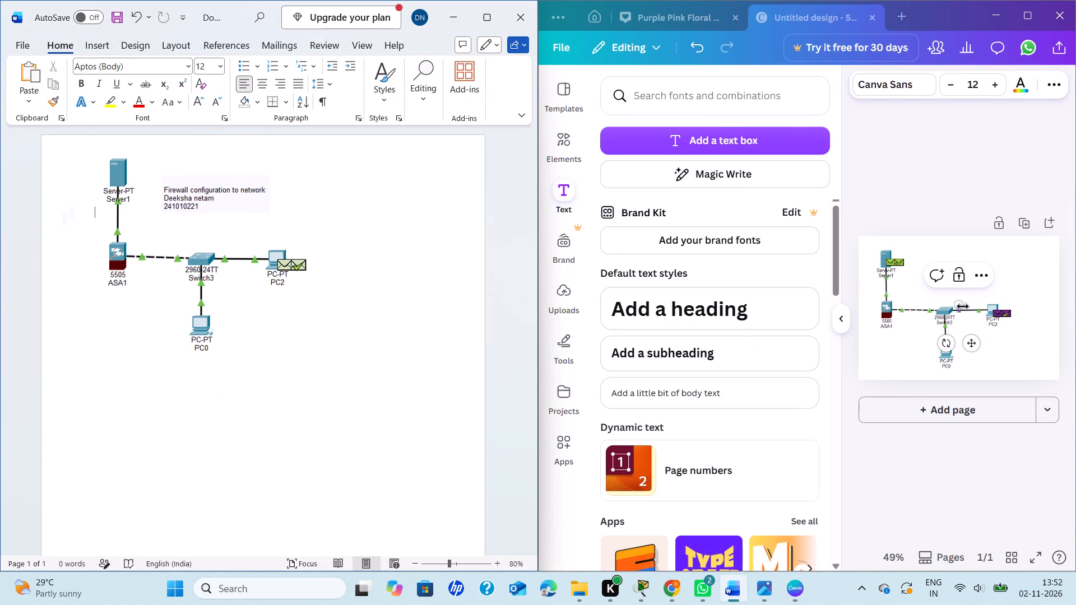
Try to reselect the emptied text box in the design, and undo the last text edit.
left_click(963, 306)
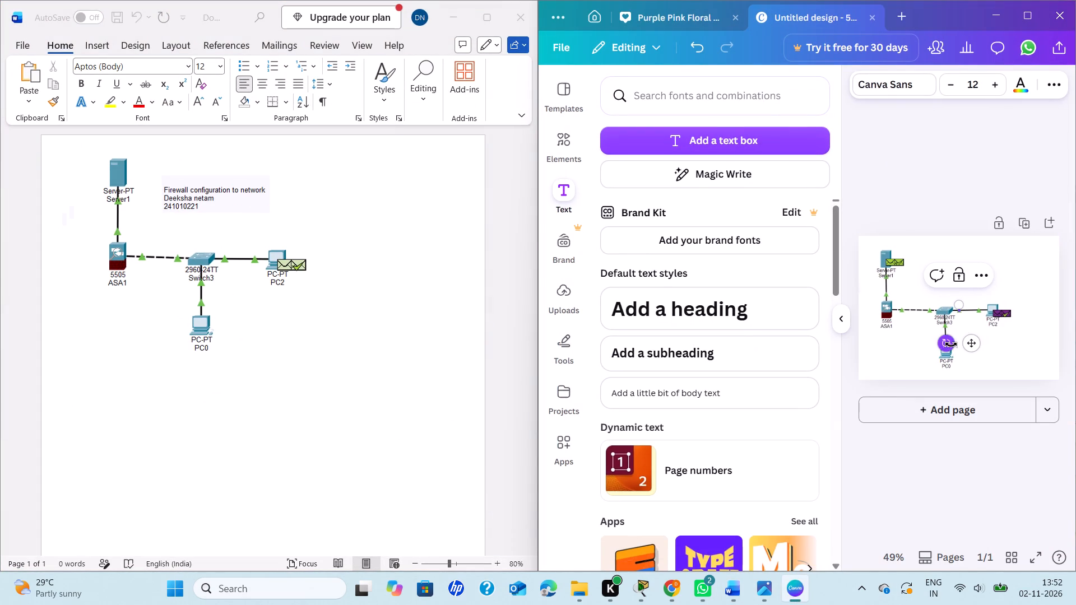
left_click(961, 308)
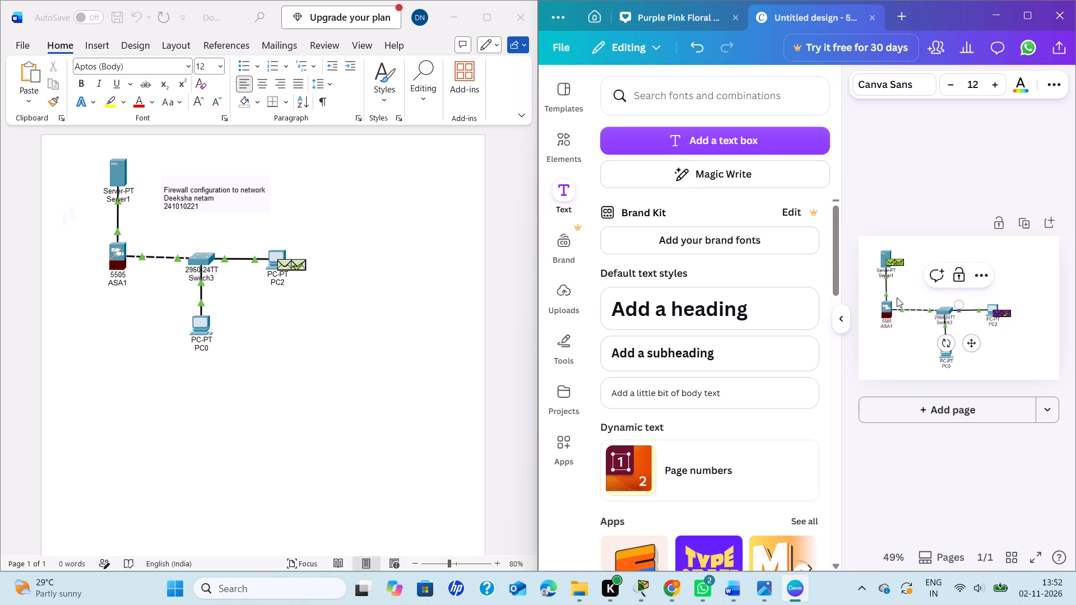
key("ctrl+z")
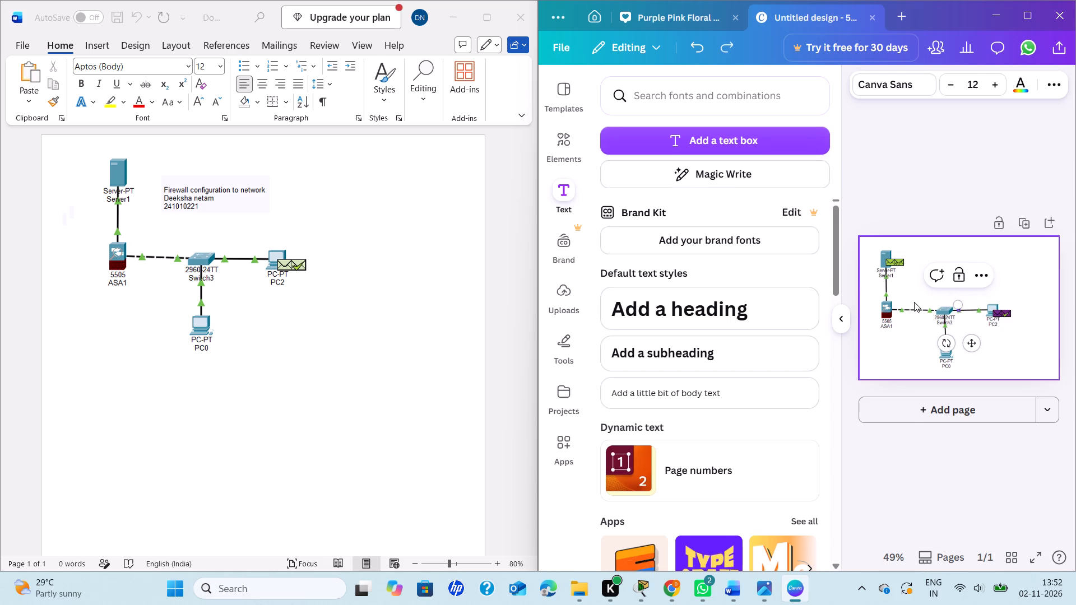
Add a new text box to the design and move it to the empty area below PC2.
left_click(764, 145)
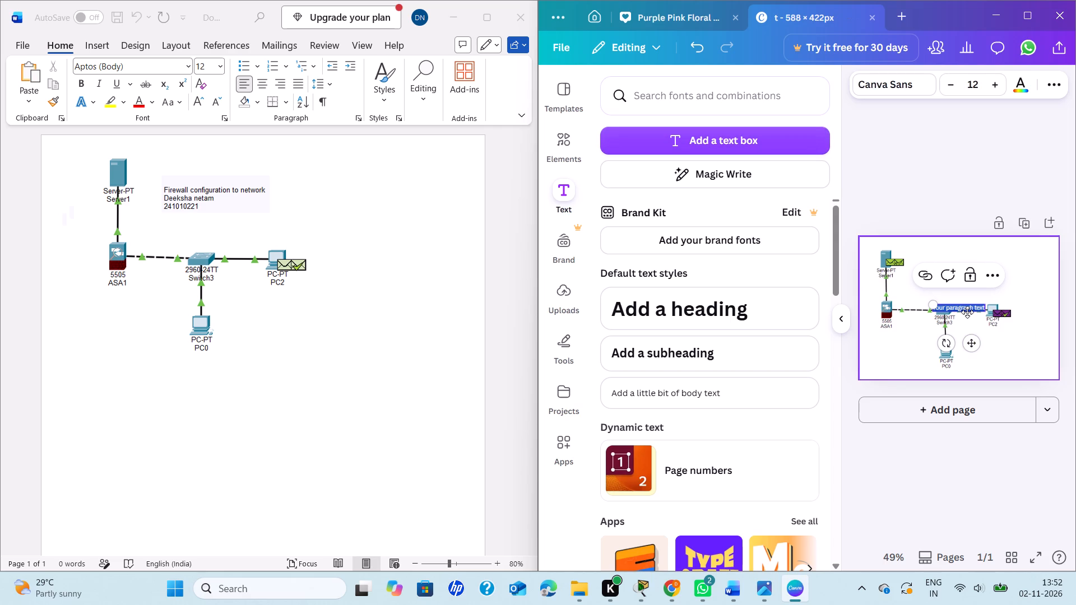
left_click_drag(967, 312, 1015, 348)
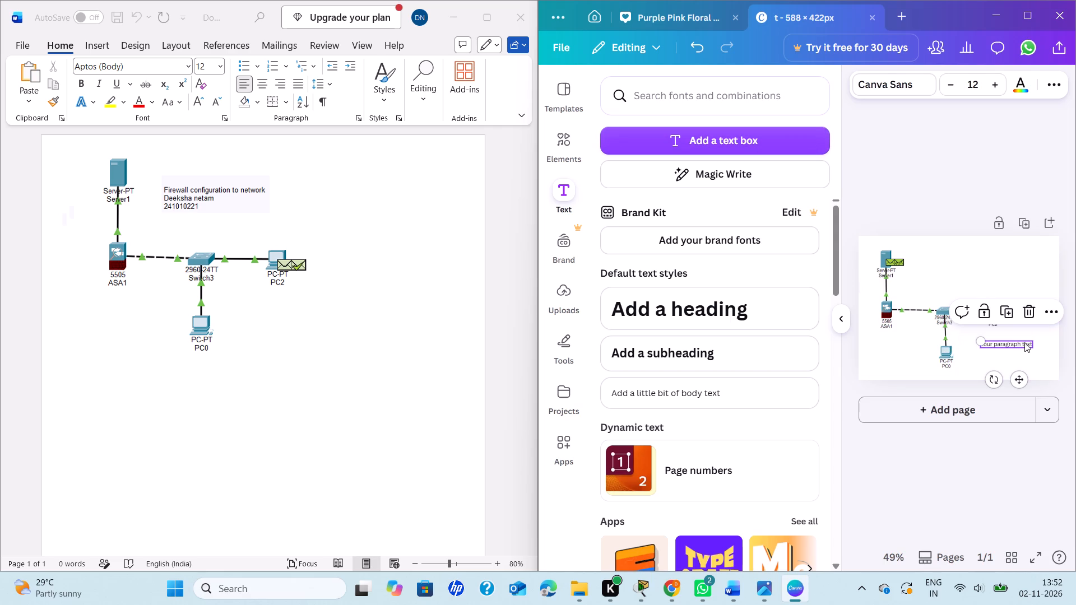
Replace the placeholder text in the text box below PC2 with the caption "Firewall Configuration To Network".
left_click(1024, 343)
key("BackSpace")
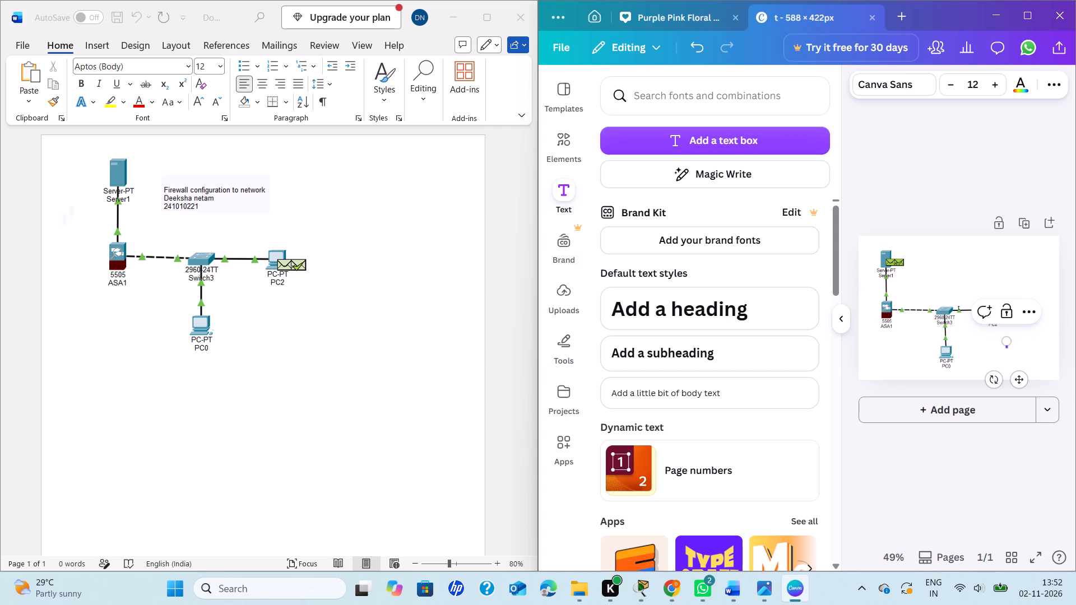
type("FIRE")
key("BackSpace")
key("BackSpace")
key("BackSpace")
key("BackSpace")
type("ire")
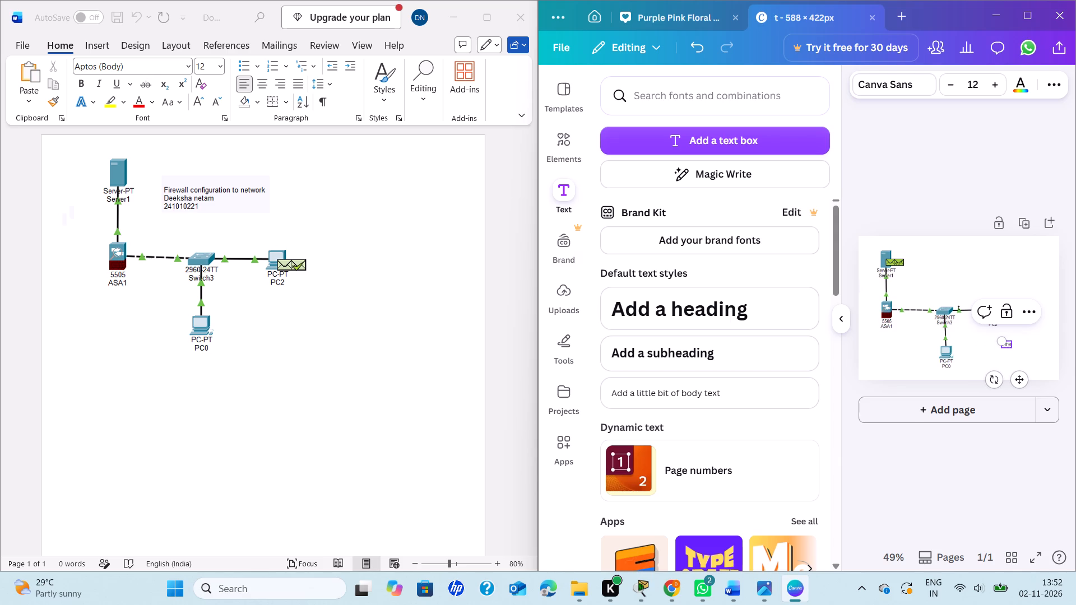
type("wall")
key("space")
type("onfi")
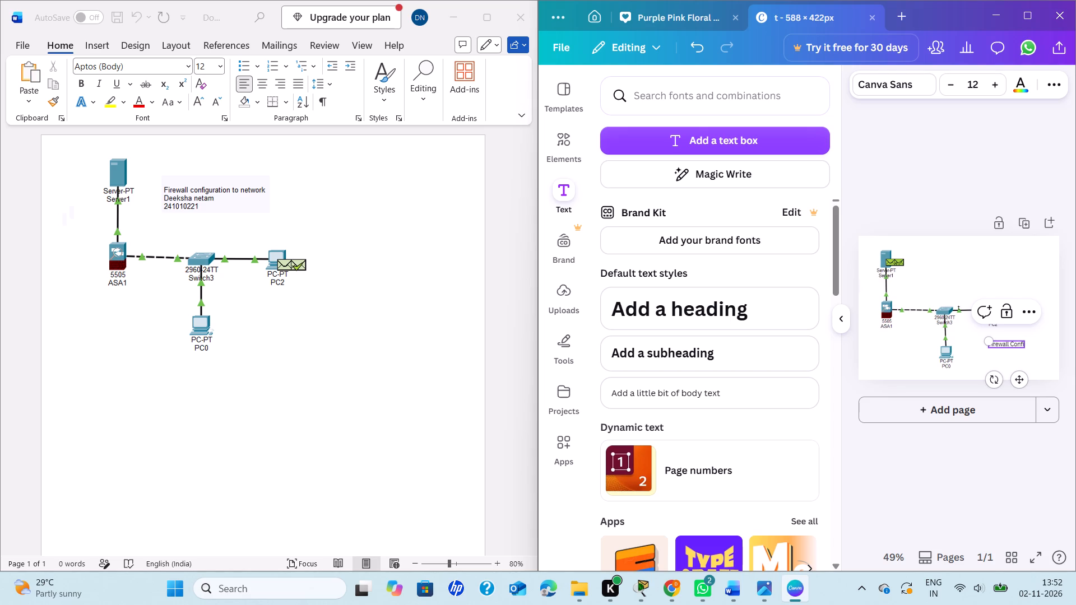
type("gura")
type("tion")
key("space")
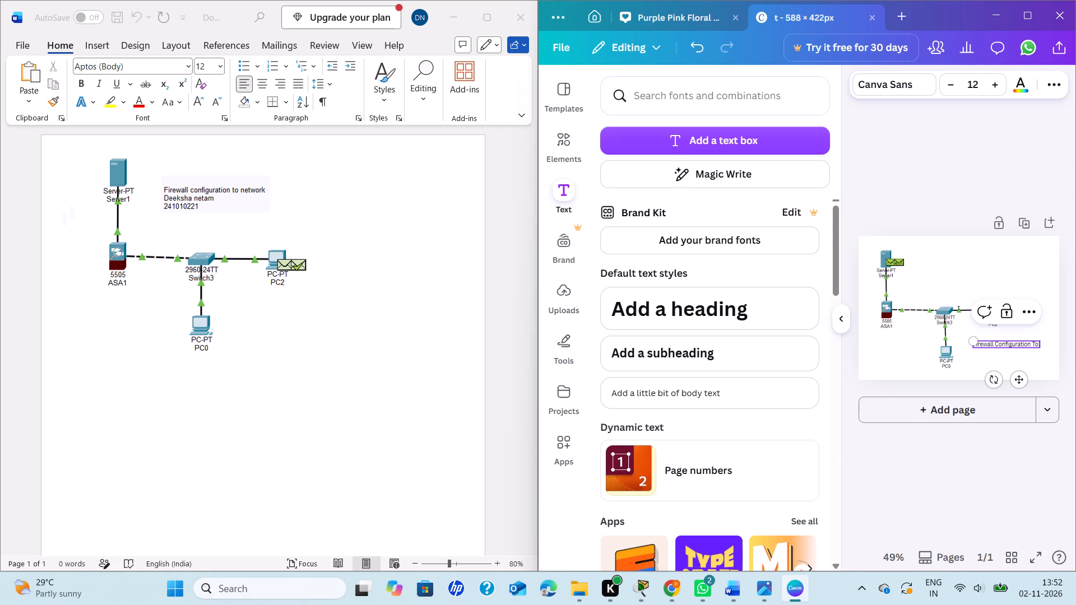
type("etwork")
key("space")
Add a second caption line with the student's name and roll number below "Firewall Configuration To Network".
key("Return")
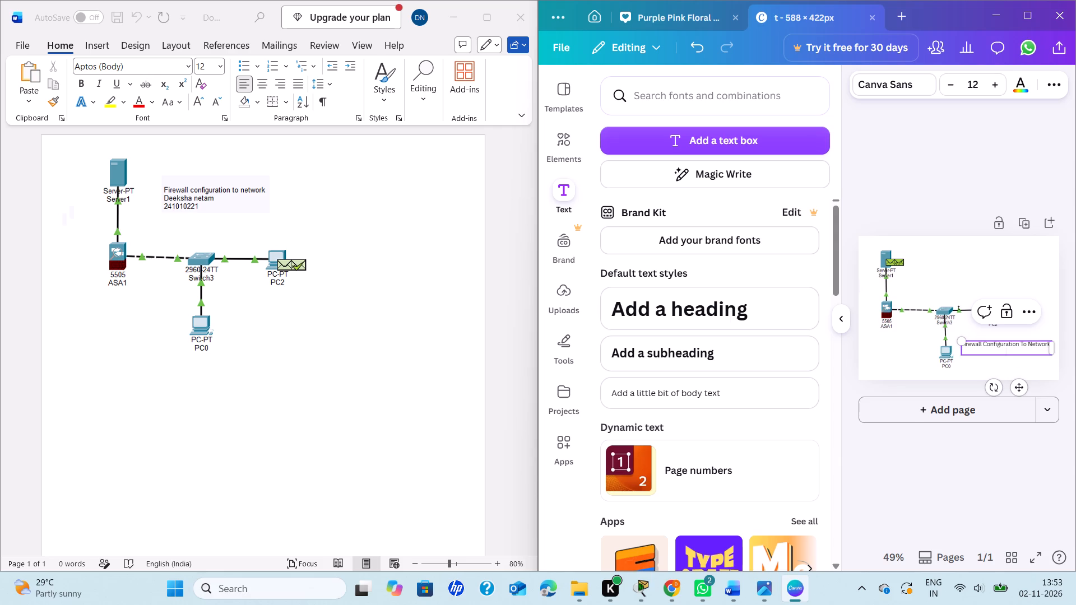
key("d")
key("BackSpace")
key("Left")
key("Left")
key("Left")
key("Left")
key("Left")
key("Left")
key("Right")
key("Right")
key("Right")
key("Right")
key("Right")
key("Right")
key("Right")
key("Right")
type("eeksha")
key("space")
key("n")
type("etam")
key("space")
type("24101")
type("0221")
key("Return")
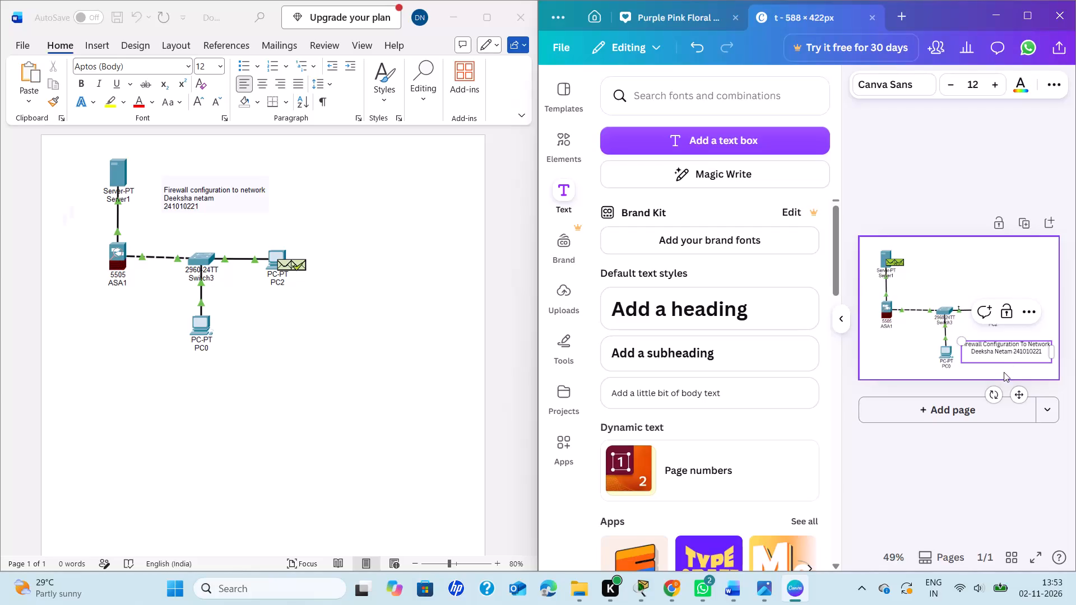
Move the caption text box to the empty area beside Server1, above the Switch3 to PC2 link.
left_click_drag(1023, 395, 976, 324)
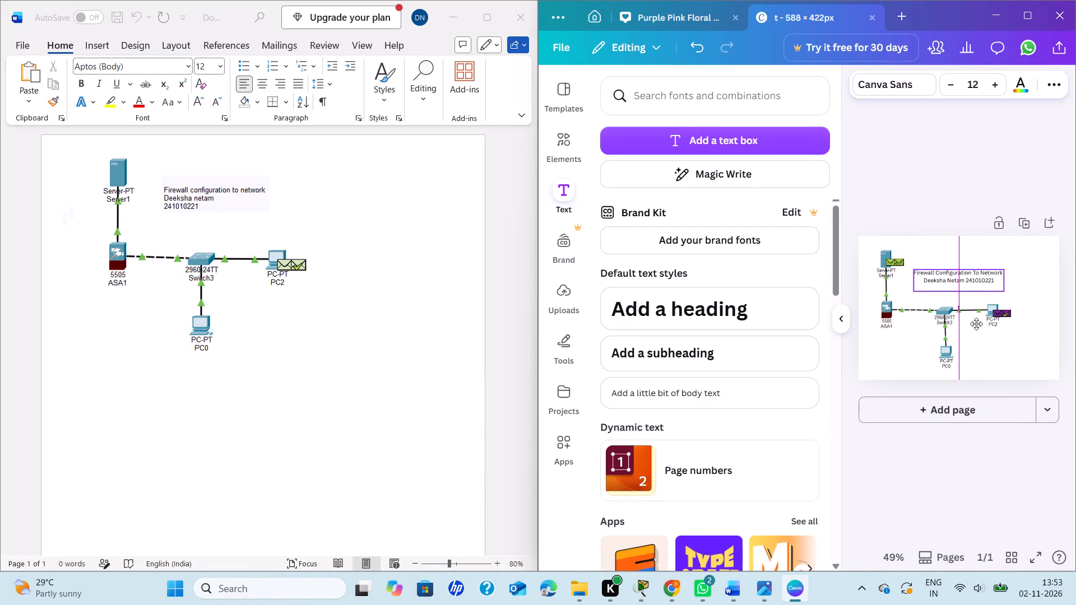
left_click_drag(976, 324, 969, 323)
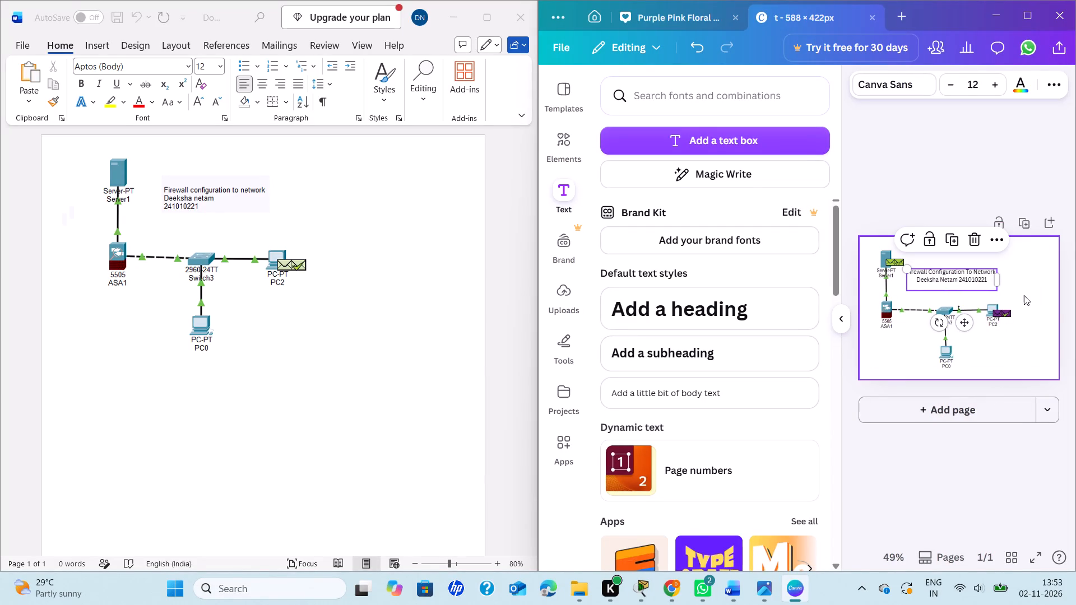
left_click(1024, 295)
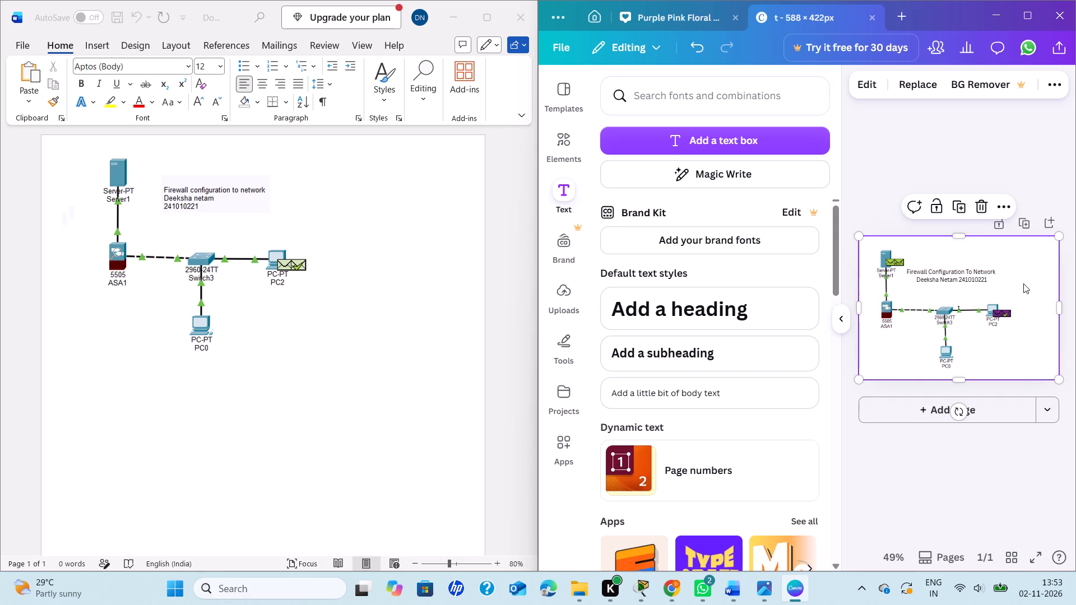
left_click(976, 279)
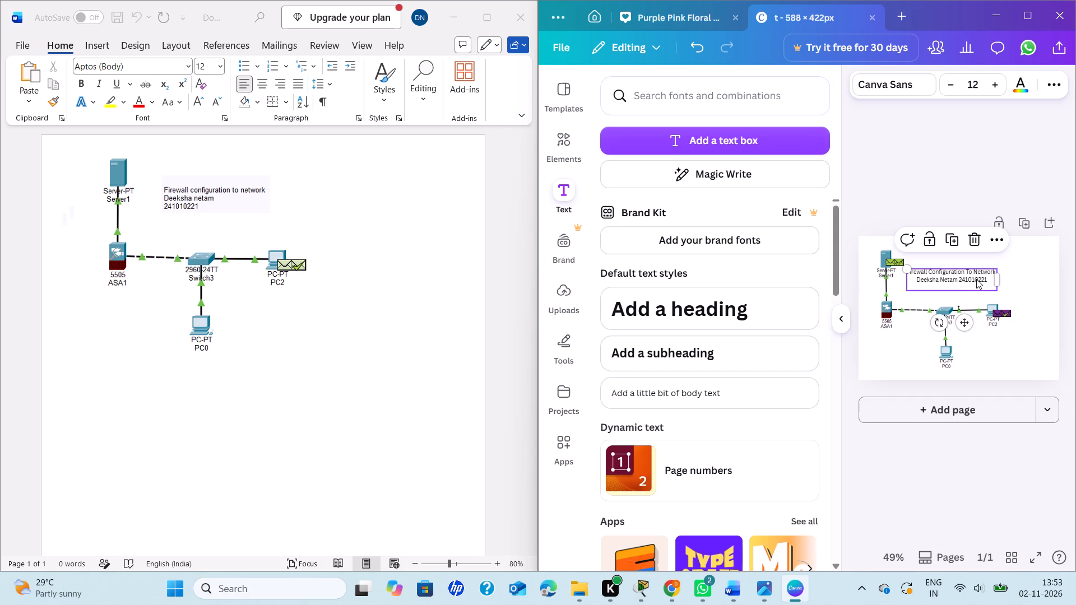
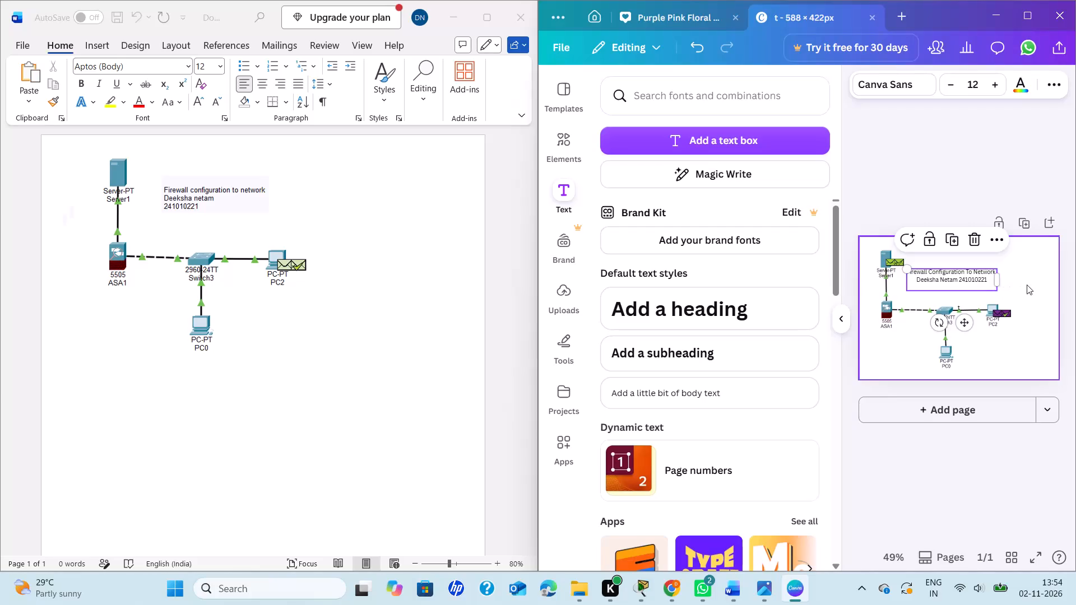
Deselect the caption text box and maximise the design window.
left_click(1027, 285)
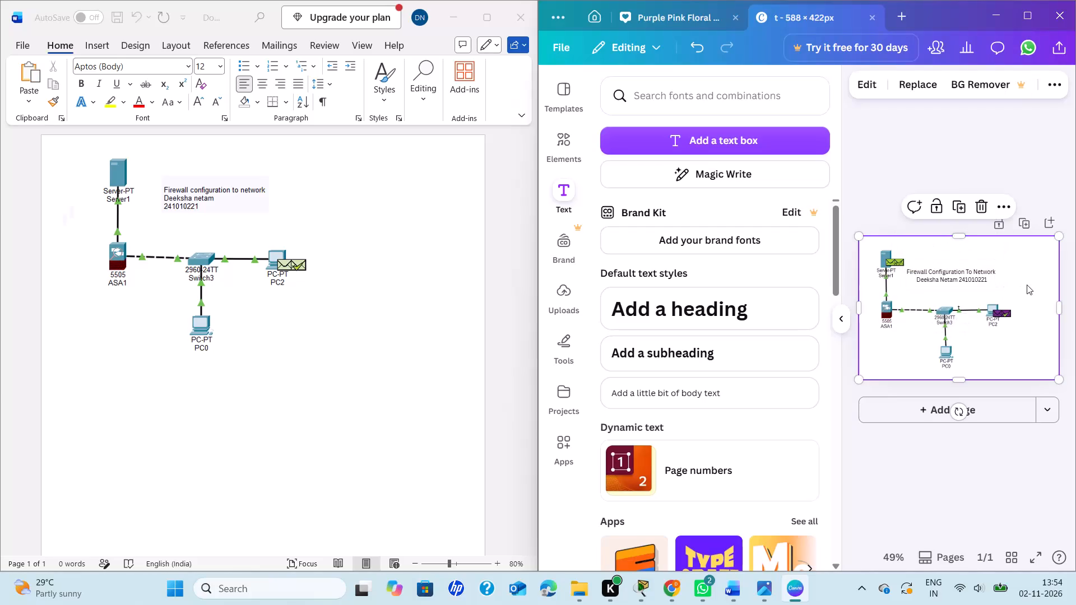
left_click(1031, 17)
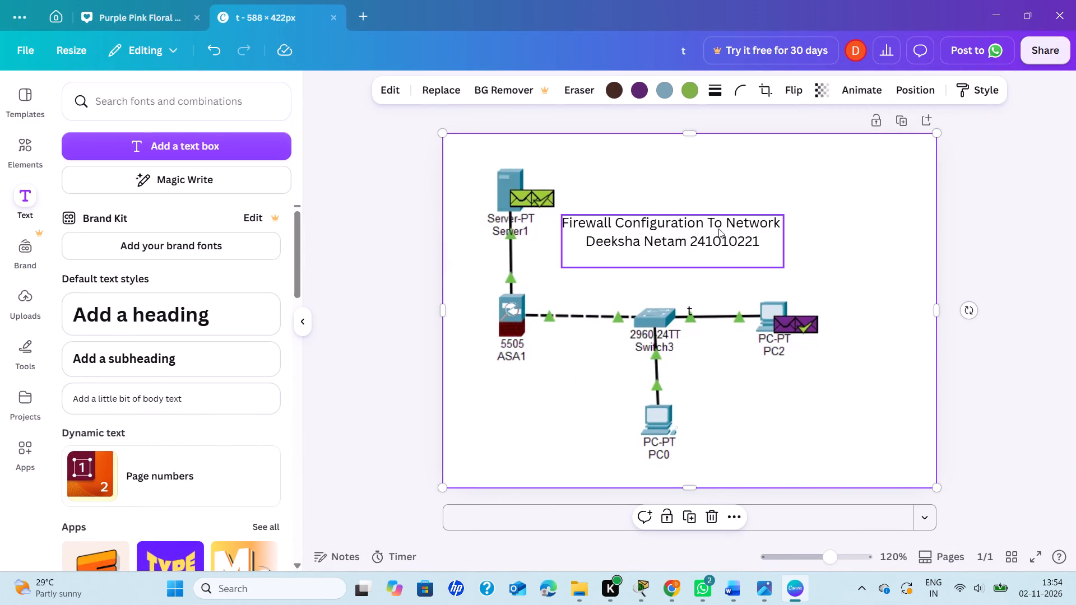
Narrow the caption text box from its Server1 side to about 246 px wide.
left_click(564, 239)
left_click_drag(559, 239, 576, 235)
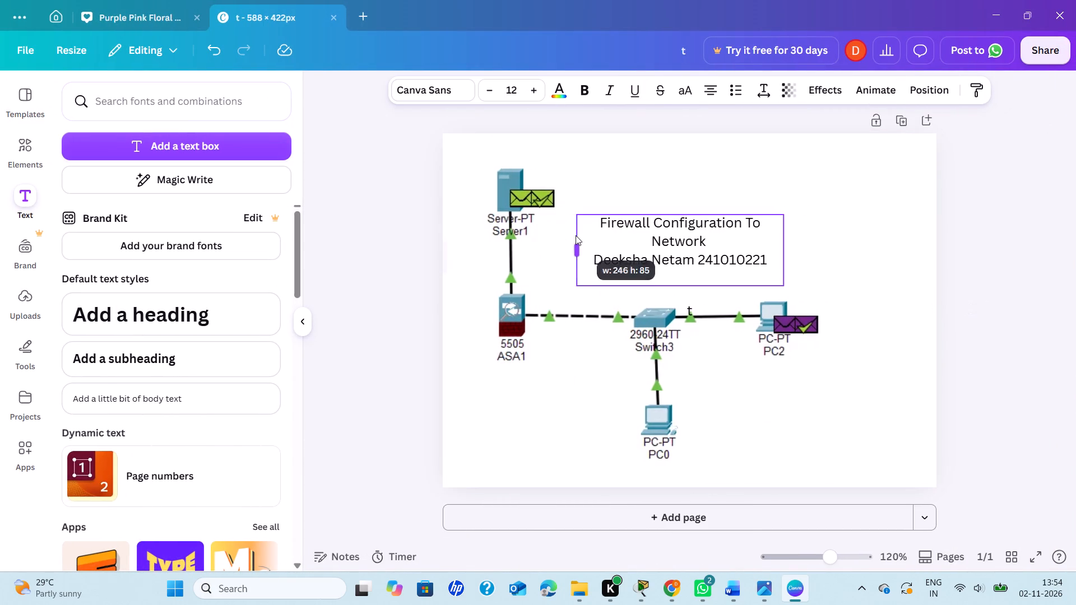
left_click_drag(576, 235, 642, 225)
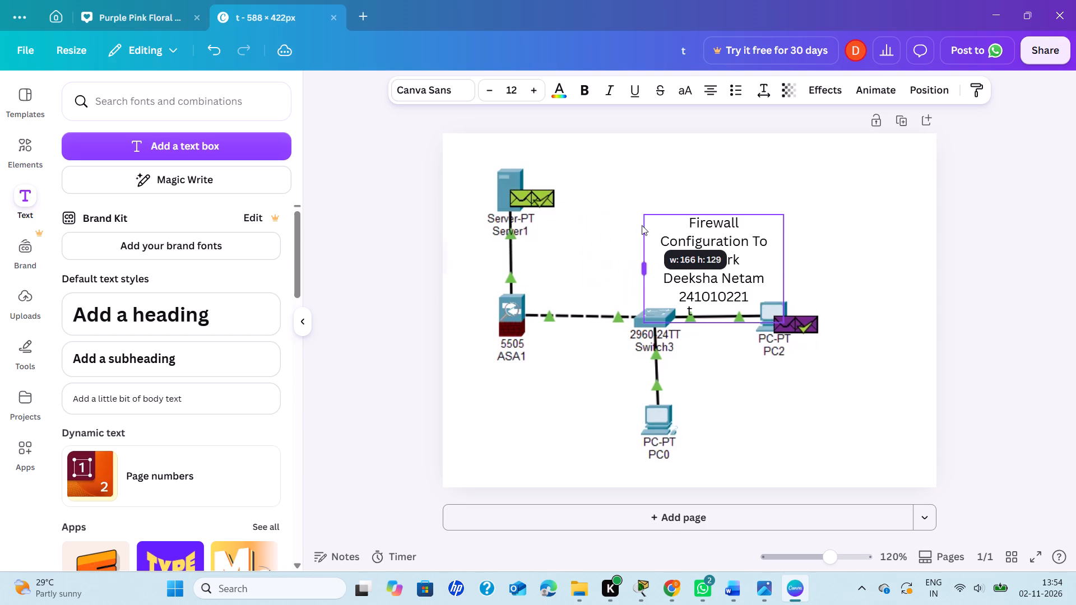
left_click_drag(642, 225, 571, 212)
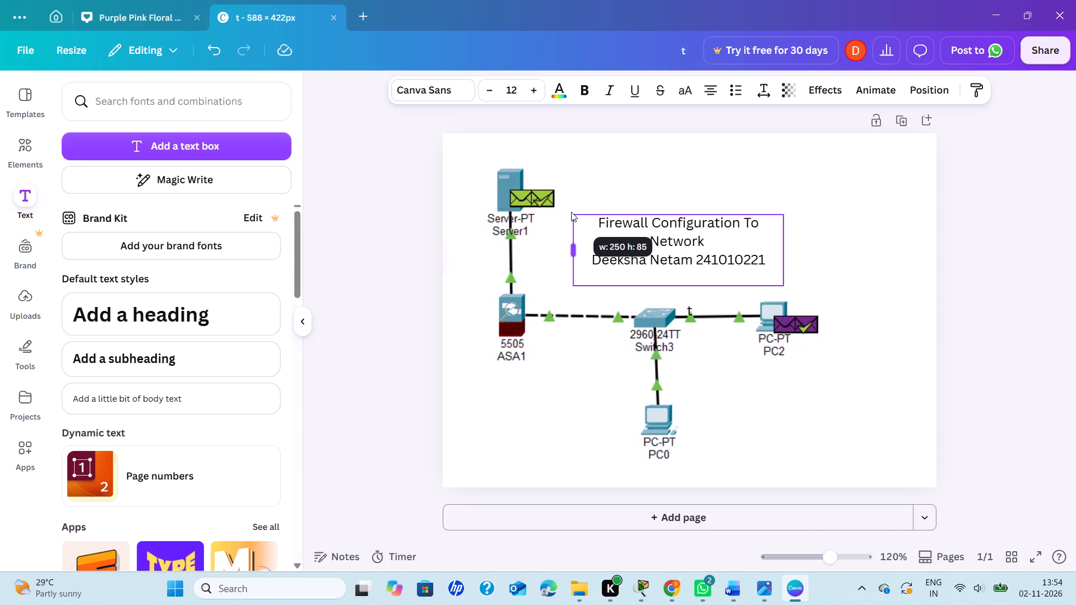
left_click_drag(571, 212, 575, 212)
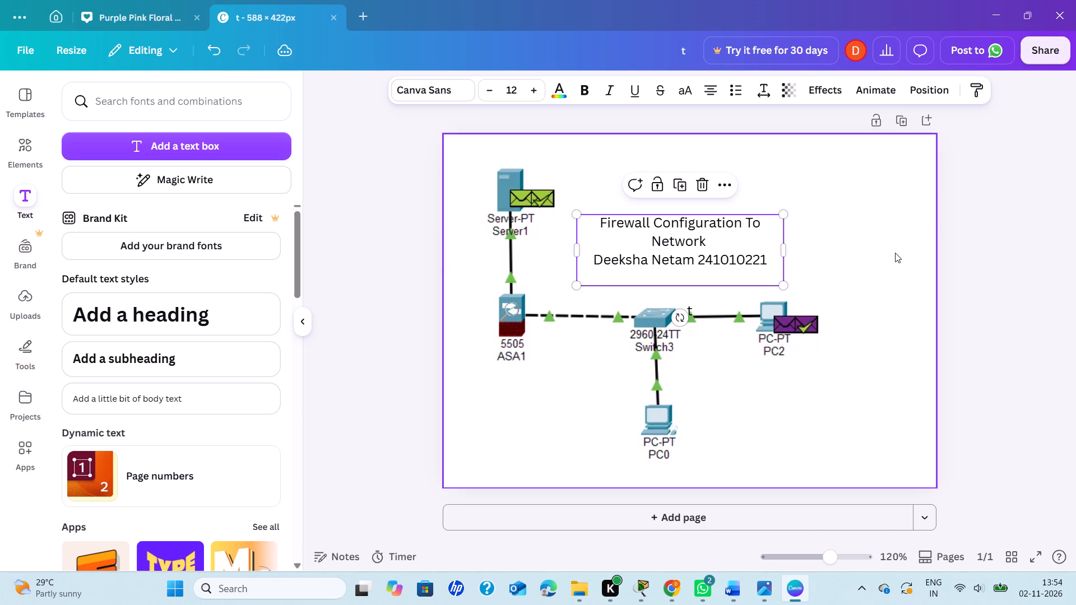
Download only the selected topology image as a high-quality PNG at 588 × 422 px.
left_click(895, 253)
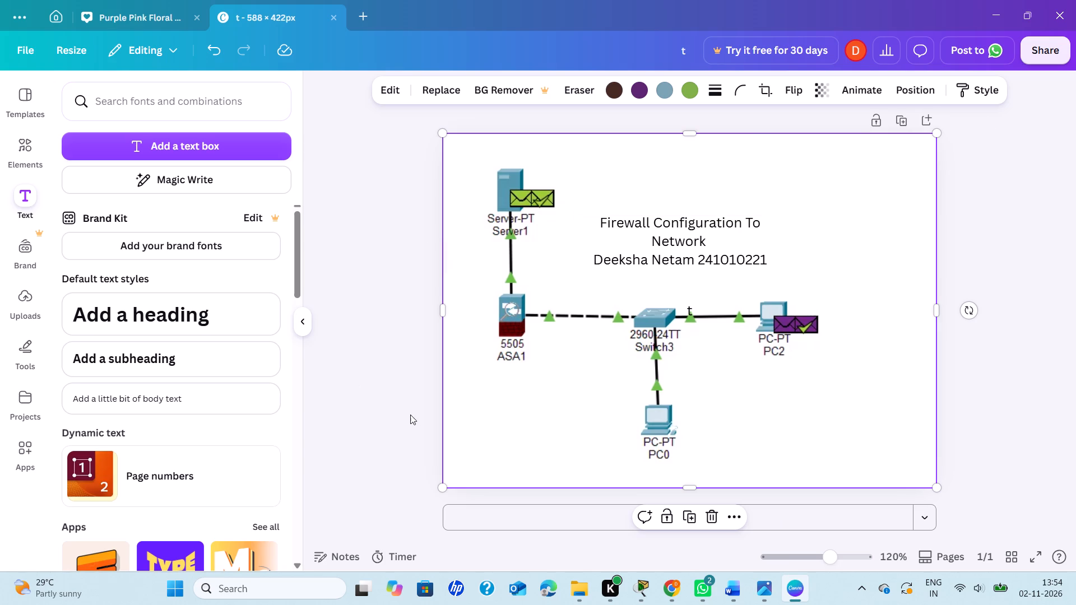
left_click(734, 516)
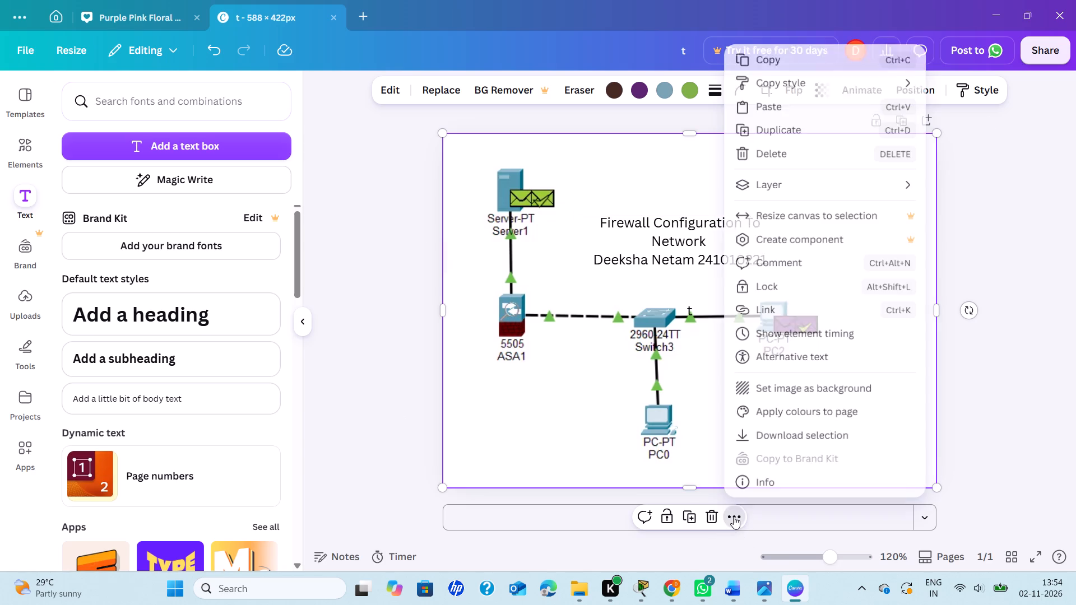
left_click(798, 436)
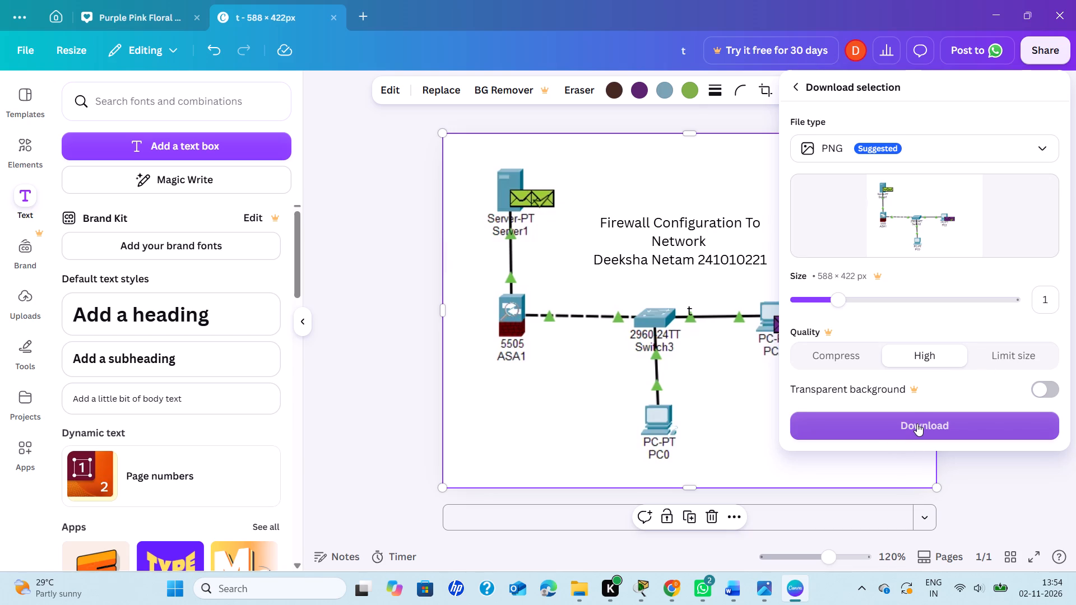
left_click(917, 424)
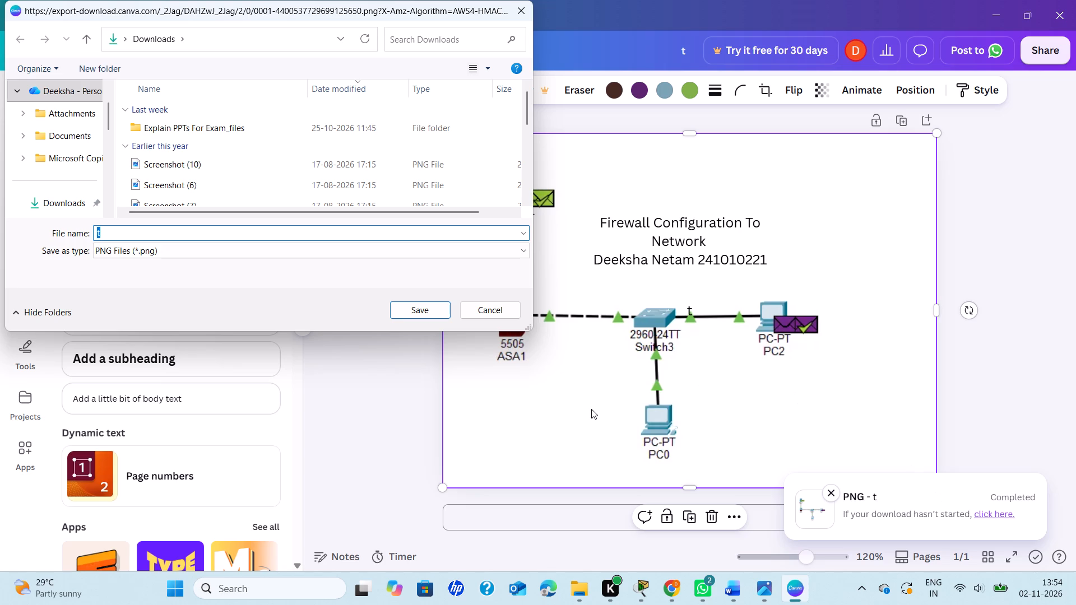
Save the downloaded PNG as t in the Screenshots folder under Pictures.
scroll(73, 122, "down", 1)
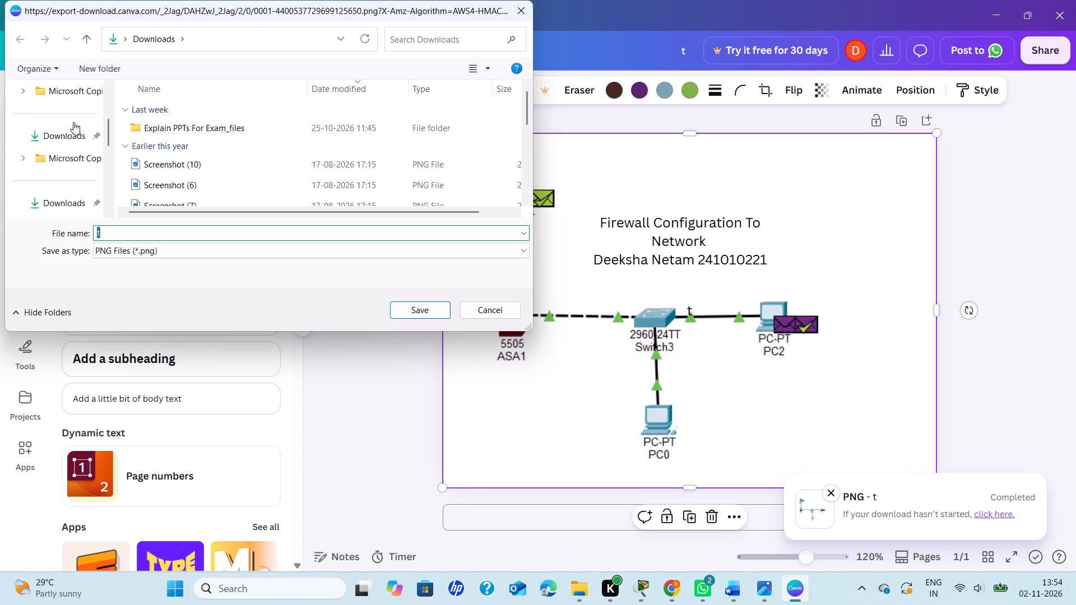
scroll(73, 122, "down", 1)
left_click(59, 105)
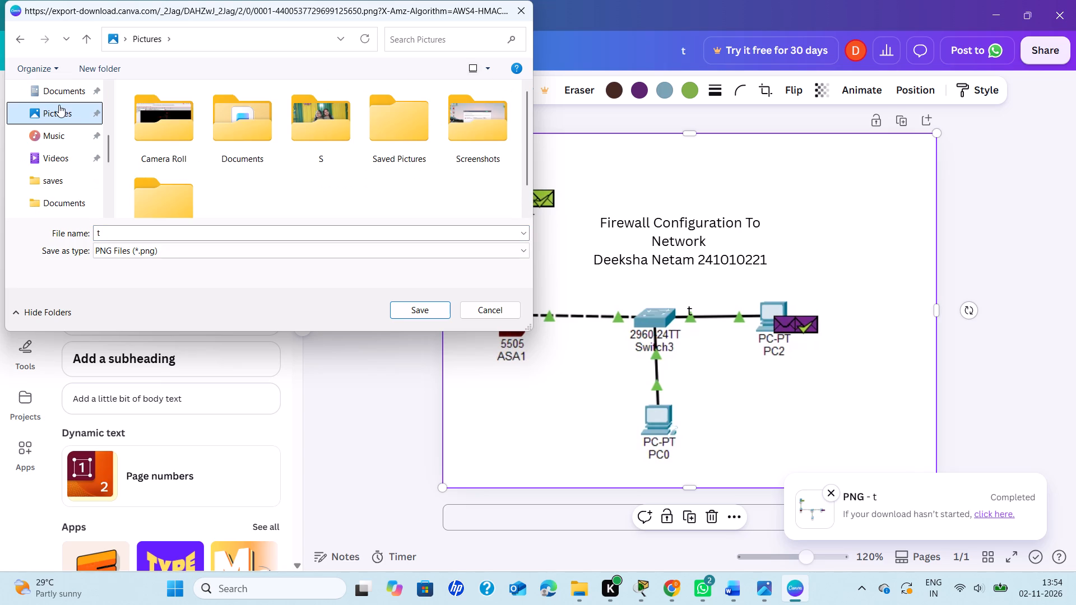
scroll(274, 170, "down", 1)
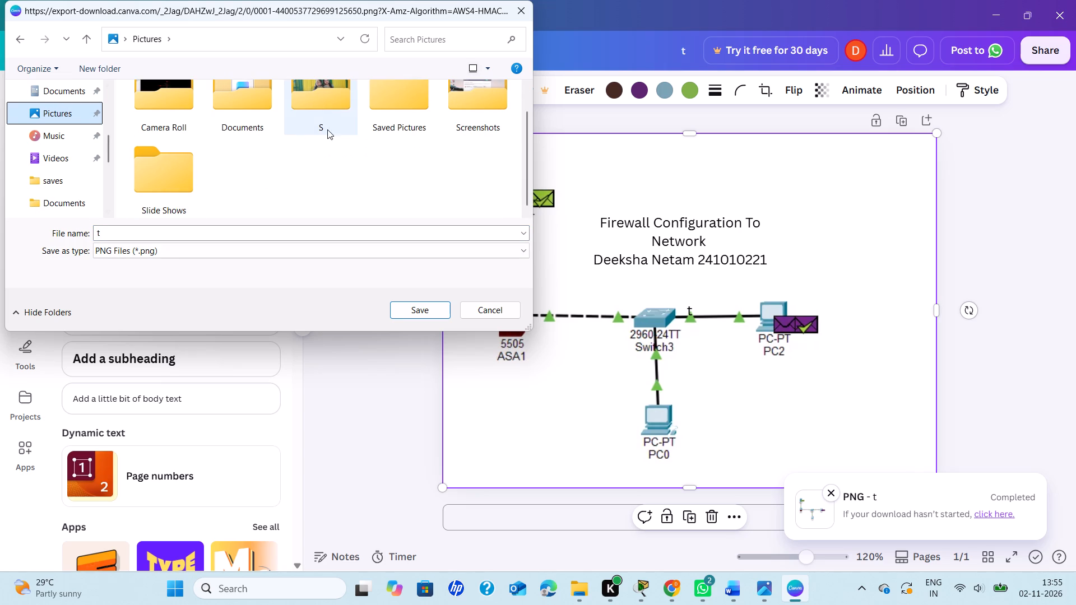
left_click(461, 107)
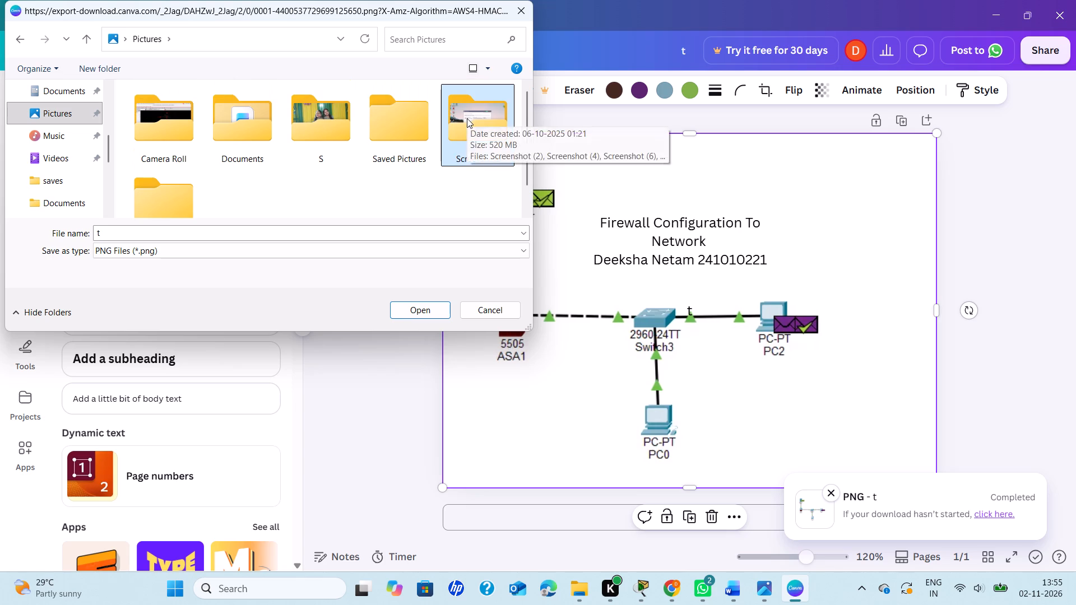
left_click(467, 118)
double_click(461, 132)
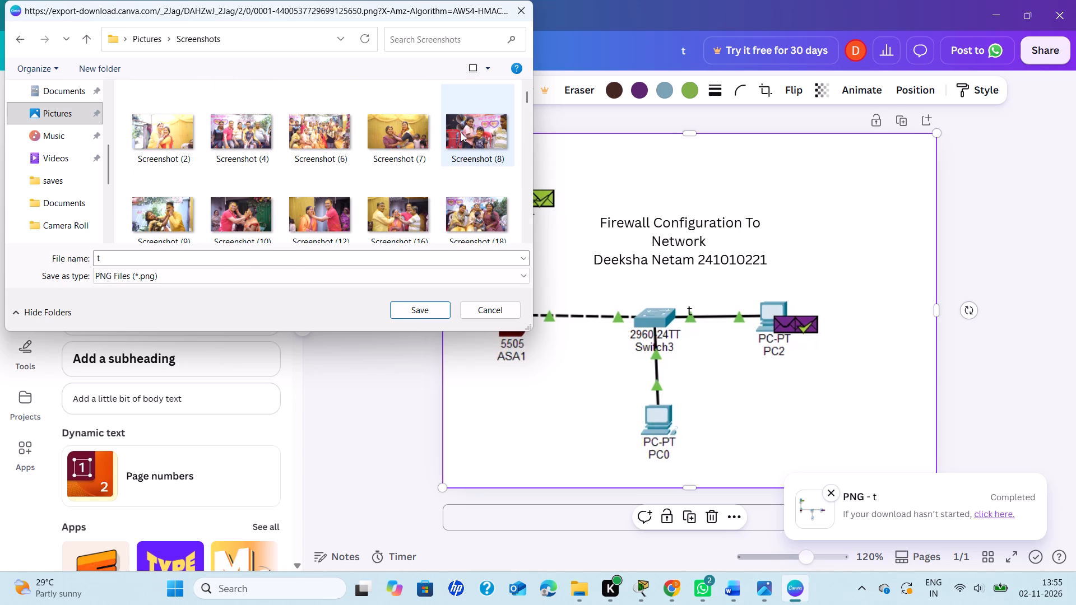
scroll(381, 176, "down", 18)
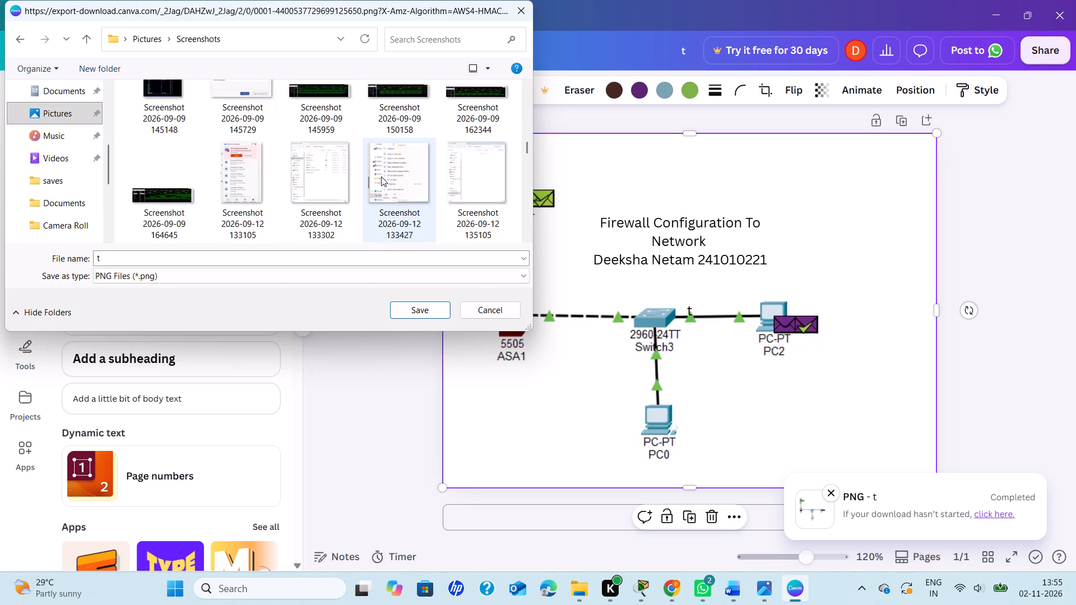
scroll(381, 176, "down", 12)
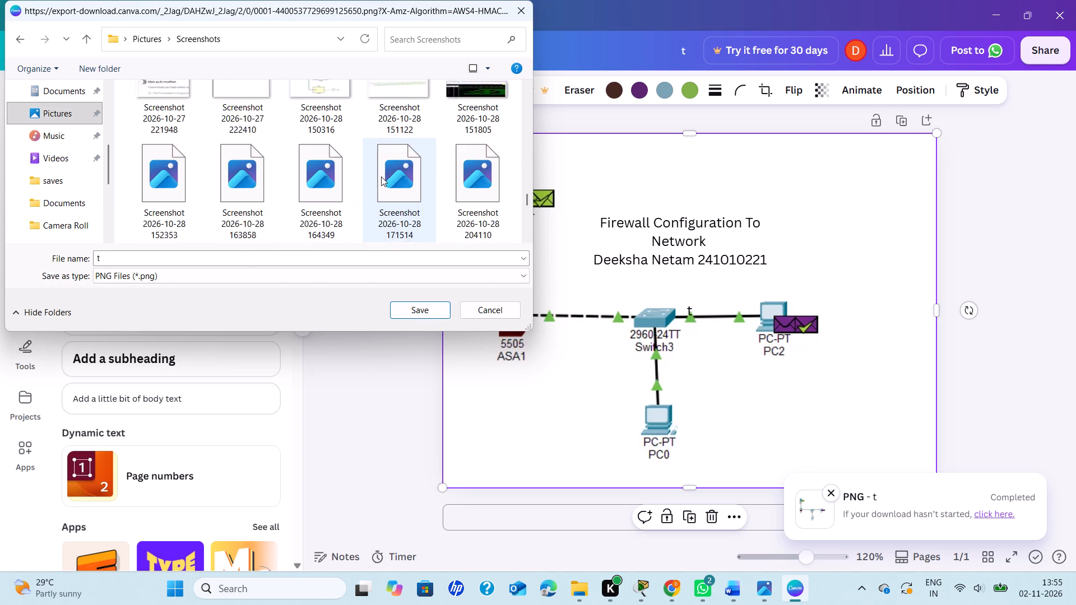
left_click(418, 310)
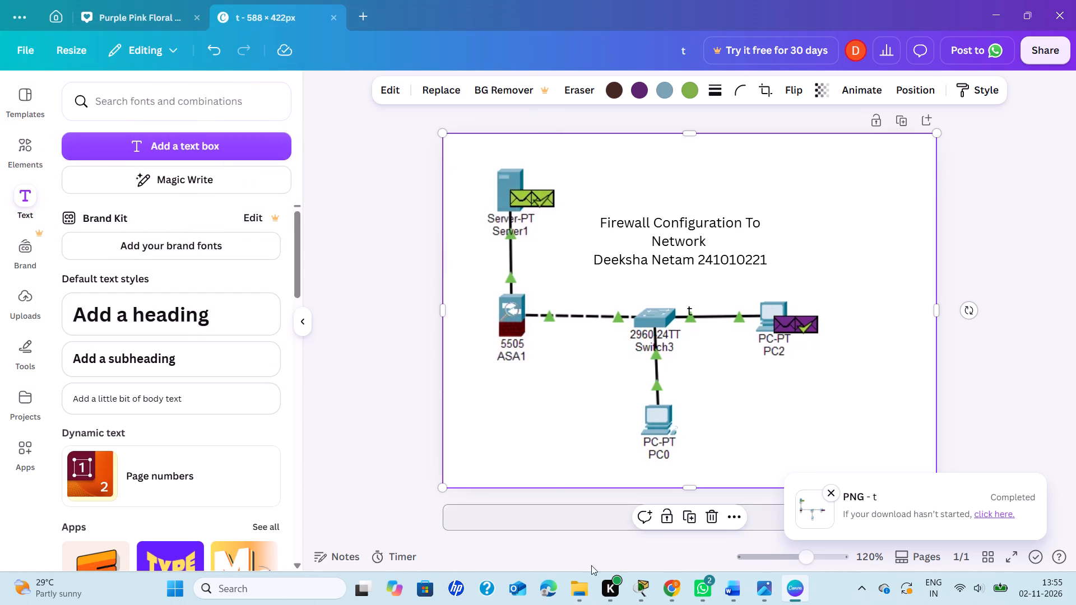
Open the saved image t from the Screenshots folder in File Explorer, check it and close the viewer.
left_click(567, 596)
scroll(465, 432, "down", 3)
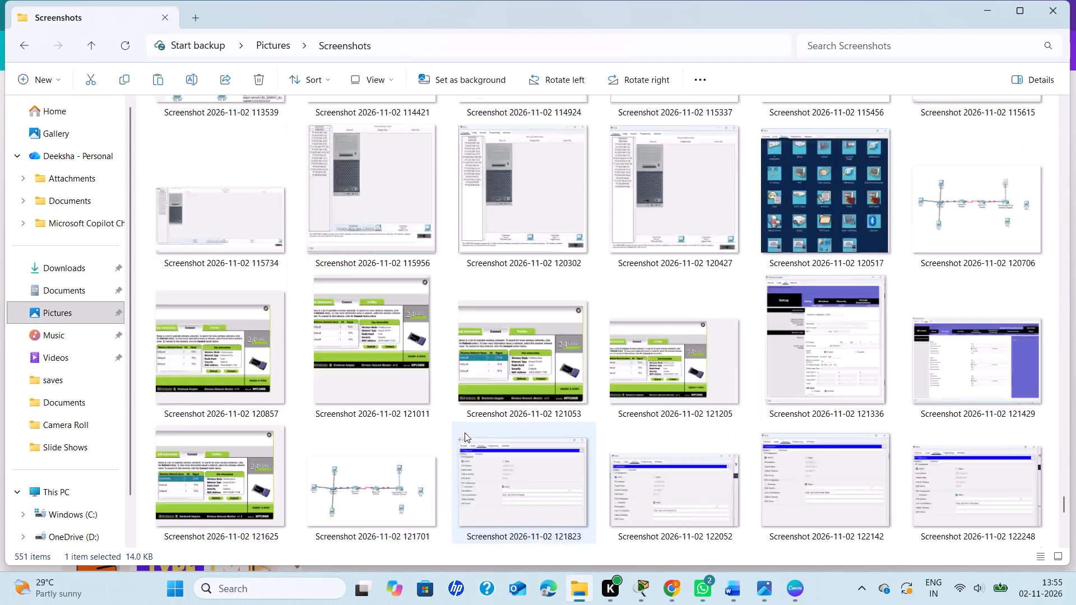
scroll(465, 432, "down", 19)
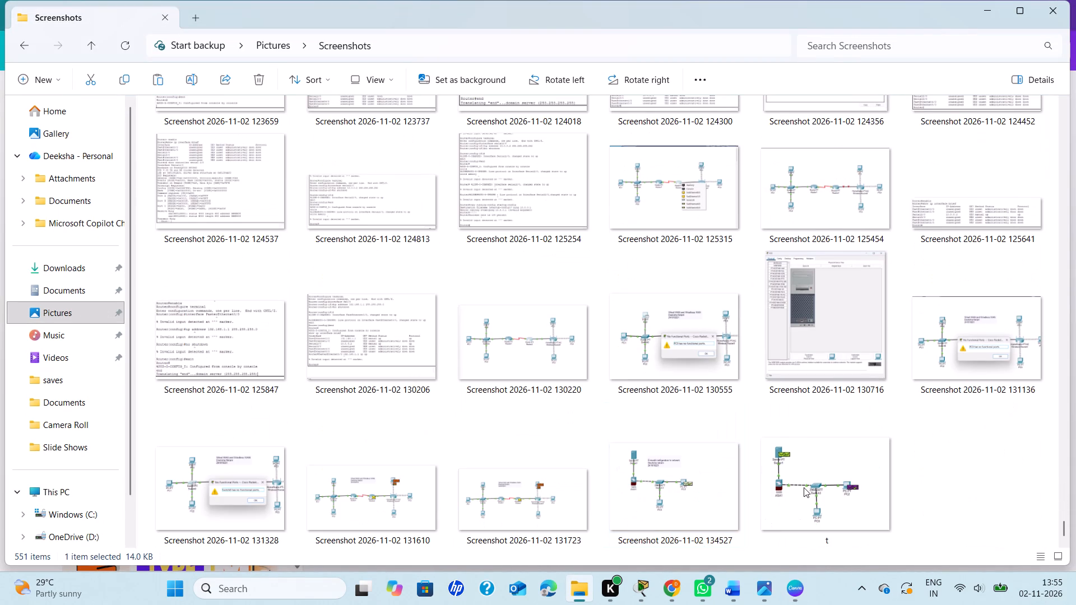
double_click(804, 487)
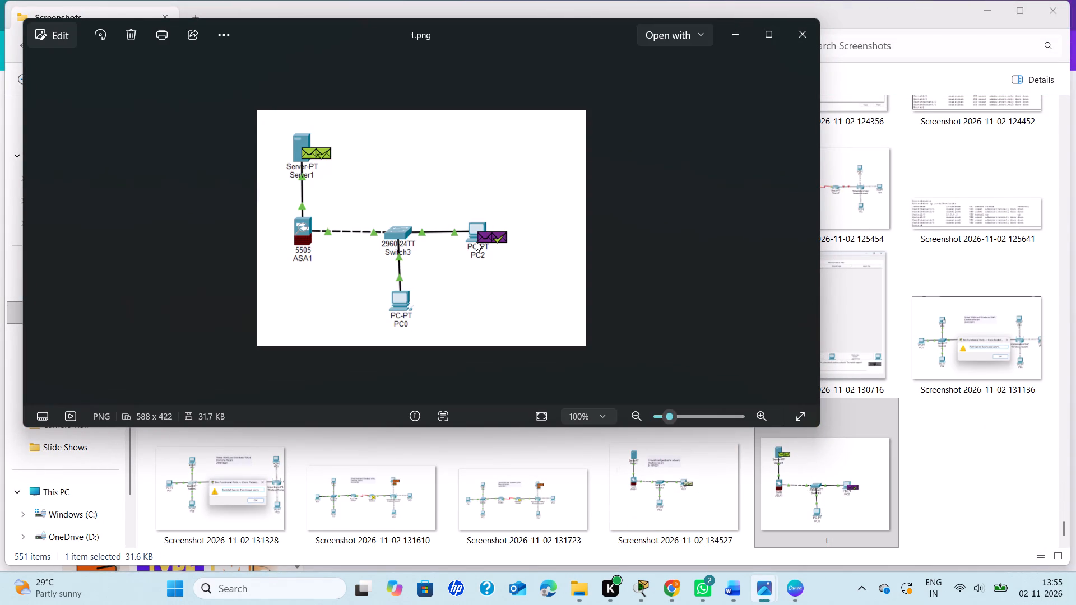
left_click_drag(785, 39, 799, 36)
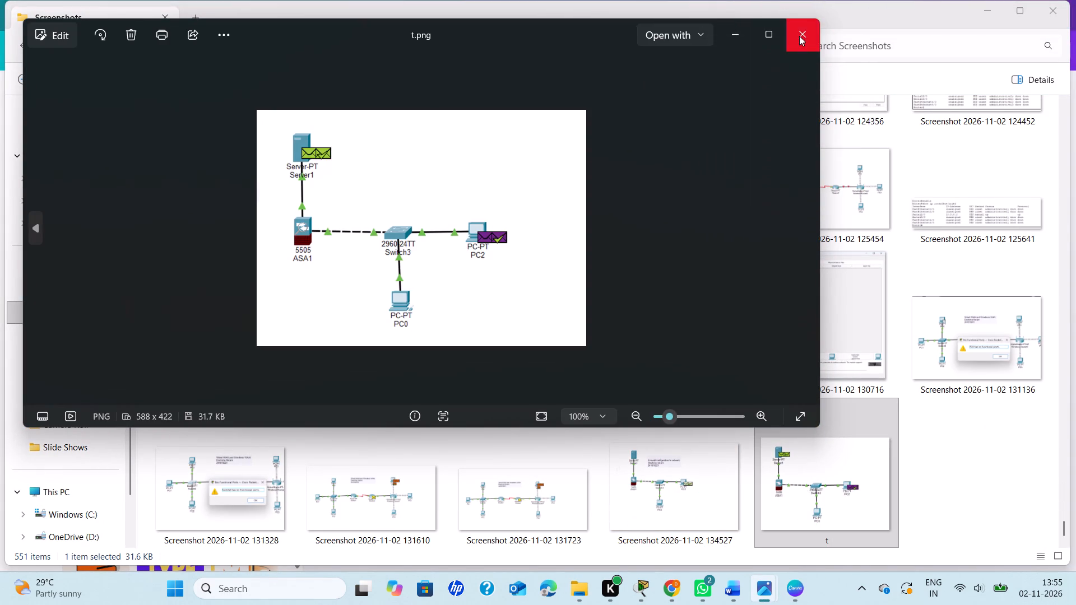
left_click(799, 36)
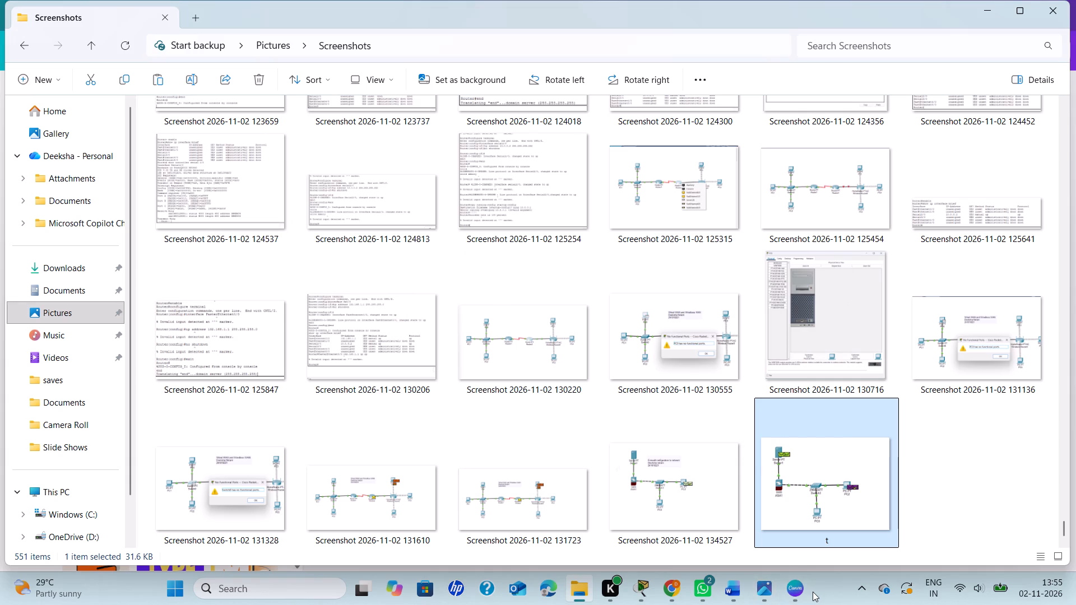
Switch back to Canva and save the topology design.
left_click(813, 592)
left_click(795, 590)
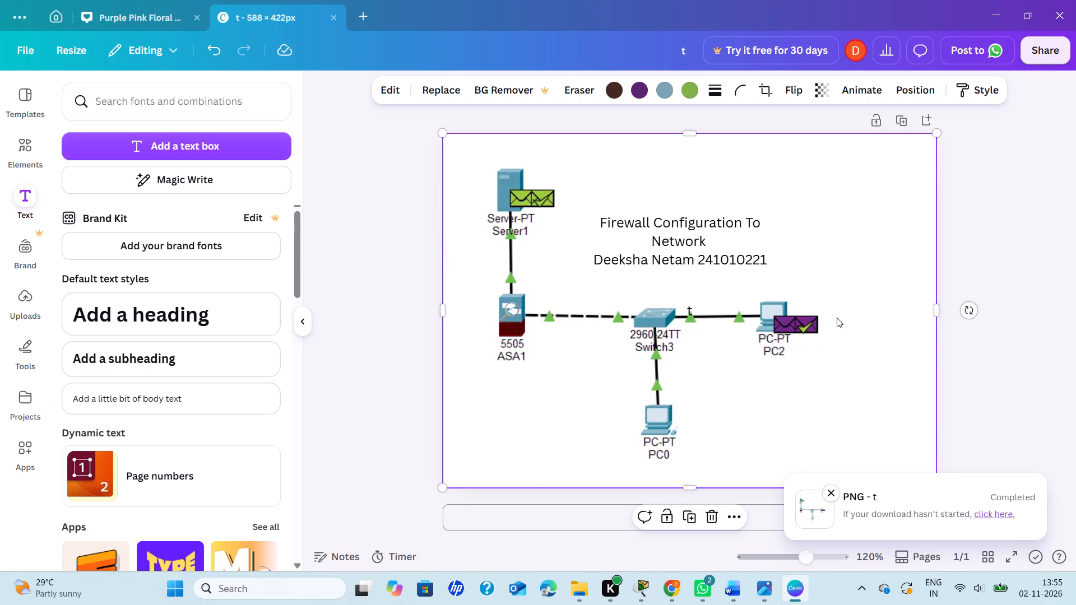
left_click(837, 318)
key("ctrl+s")
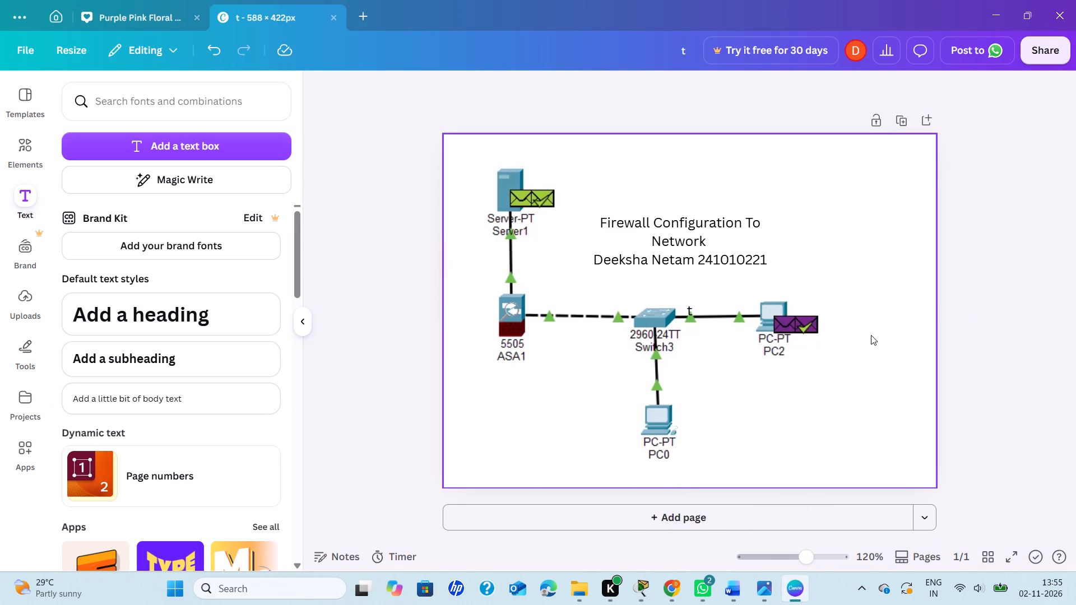
Widen the caption text box toward PC2 to about 270 px so the title fits on one line.
left_click(728, 255)
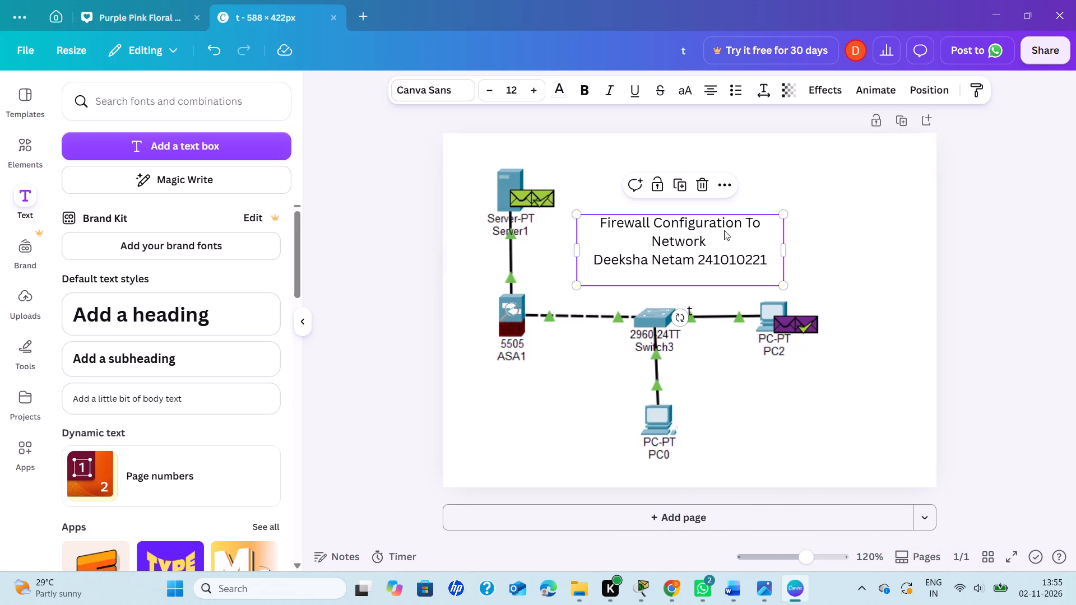
left_click(715, 187)
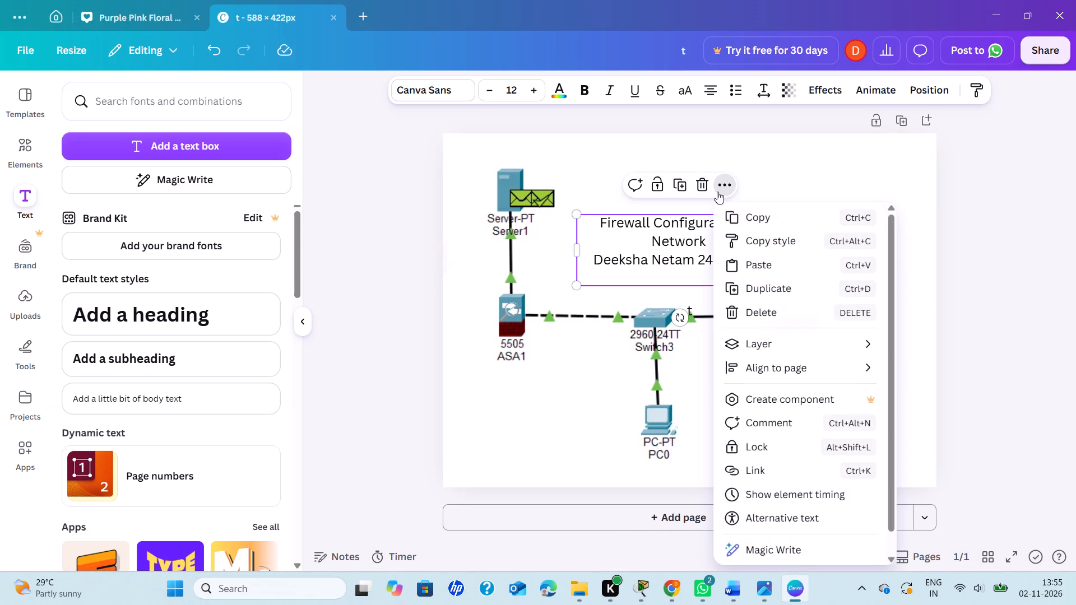
left_click(797, 170)
left_click(733, 234)
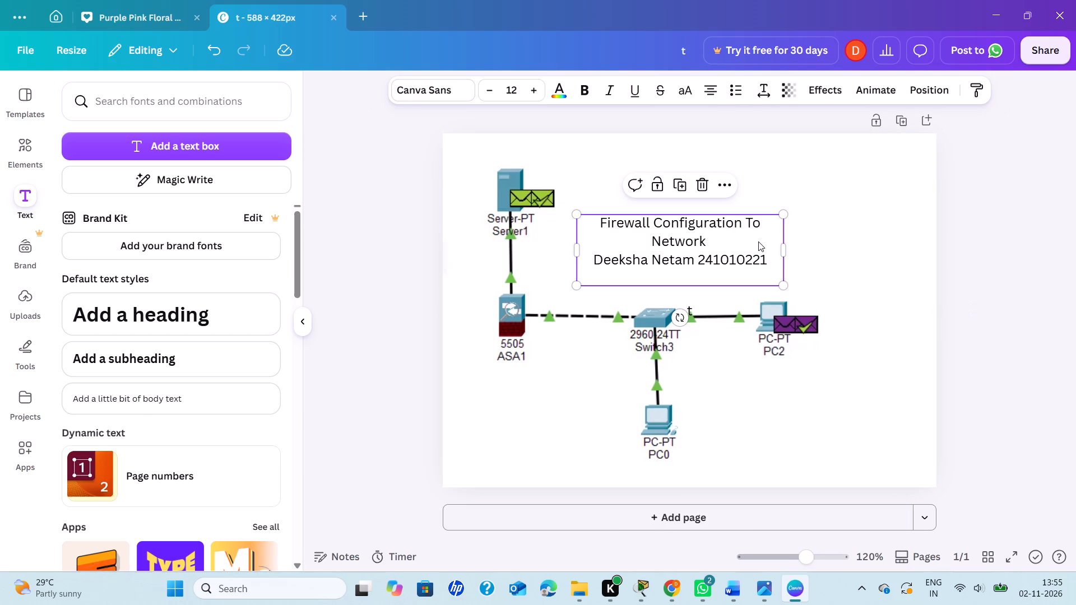
left_click_drag(786, 249, 805, 248)
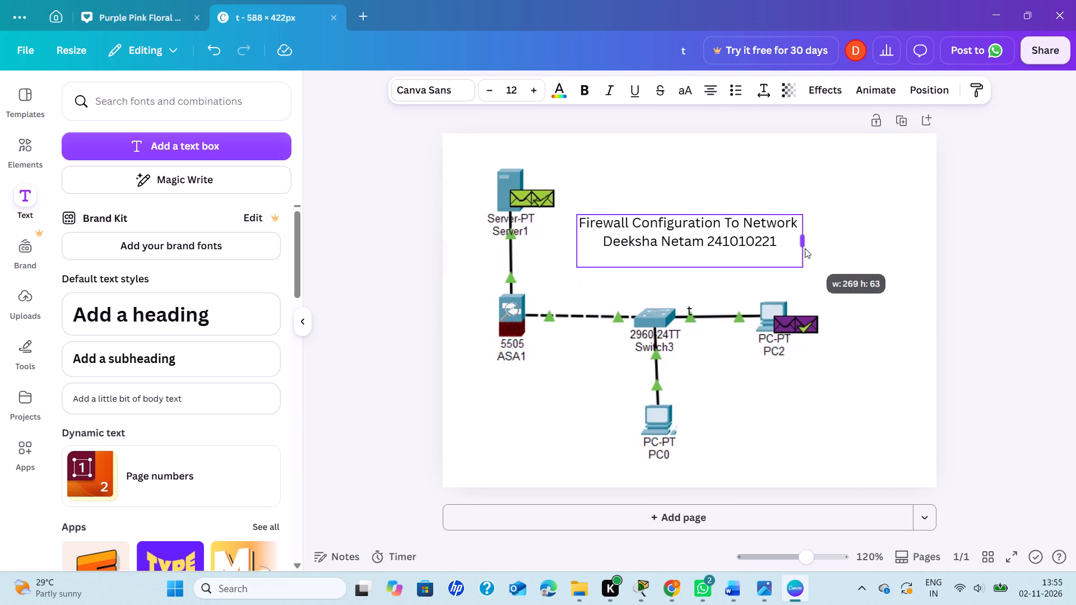
left_click_drag(805, 248, 807, 248)
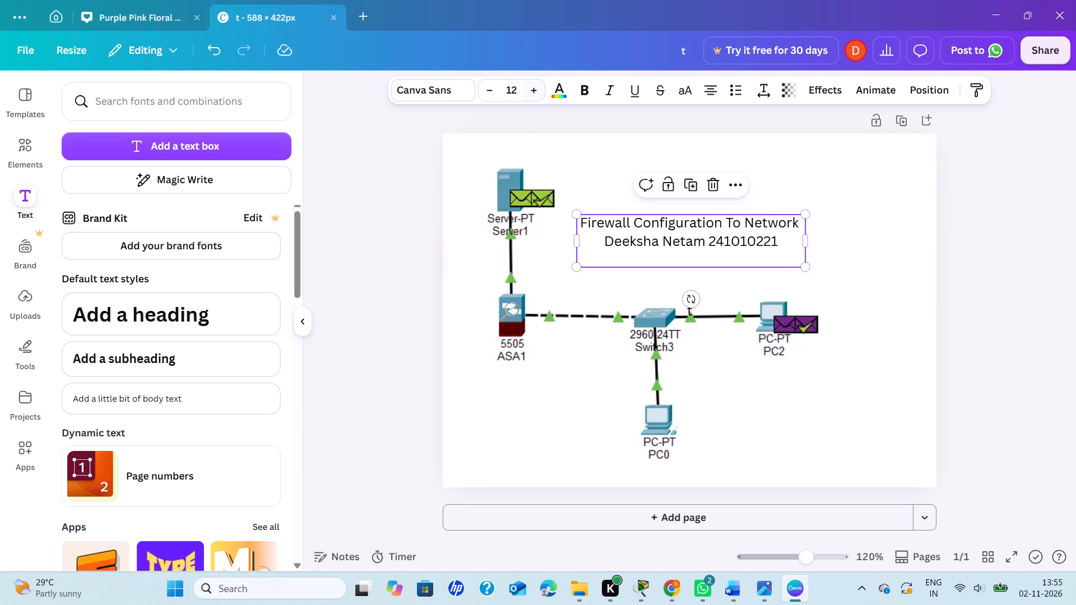
Reduce the caption's font size to 10.
left_click(490, 89)
left_click(490, 89)
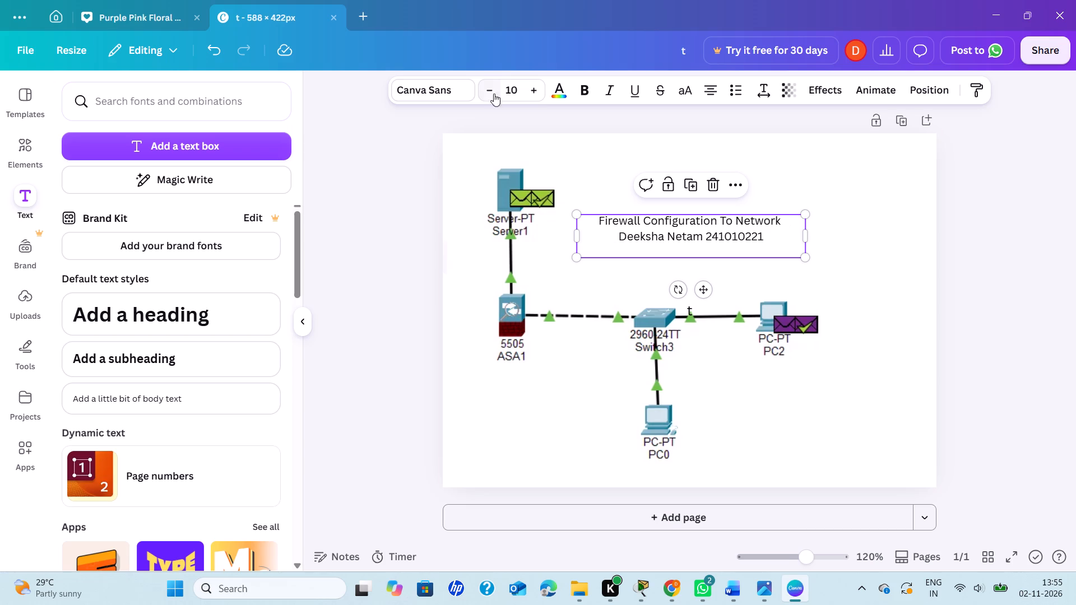
Narrow the caption text box from its Server1 side to about 220 px, keeping the title on one line.
left_click_drag(574, 232, 592, 235)
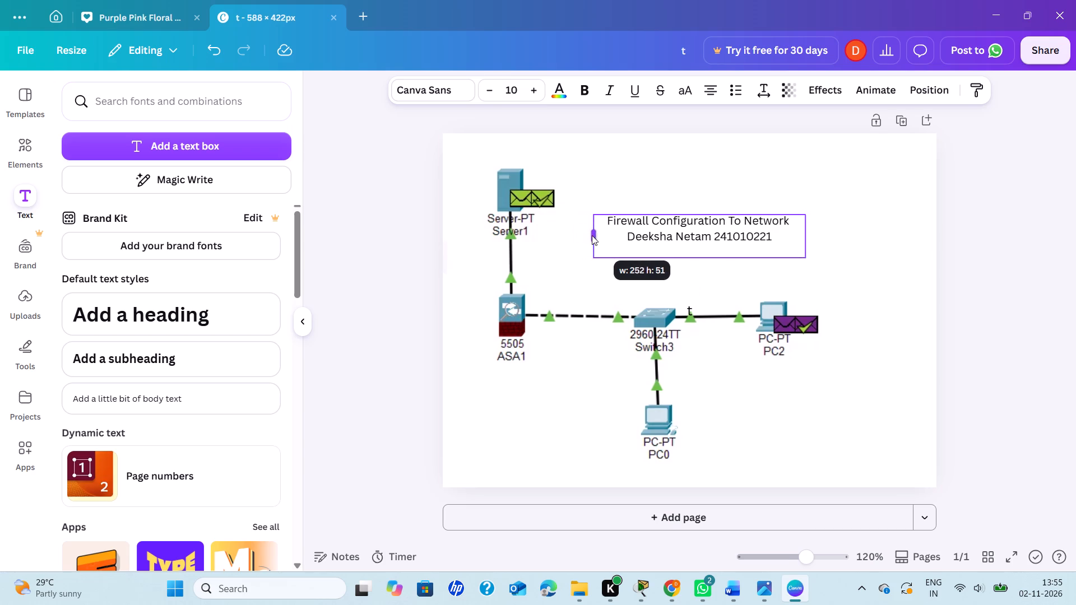
left_click_drag(592, 235, 614, 230)
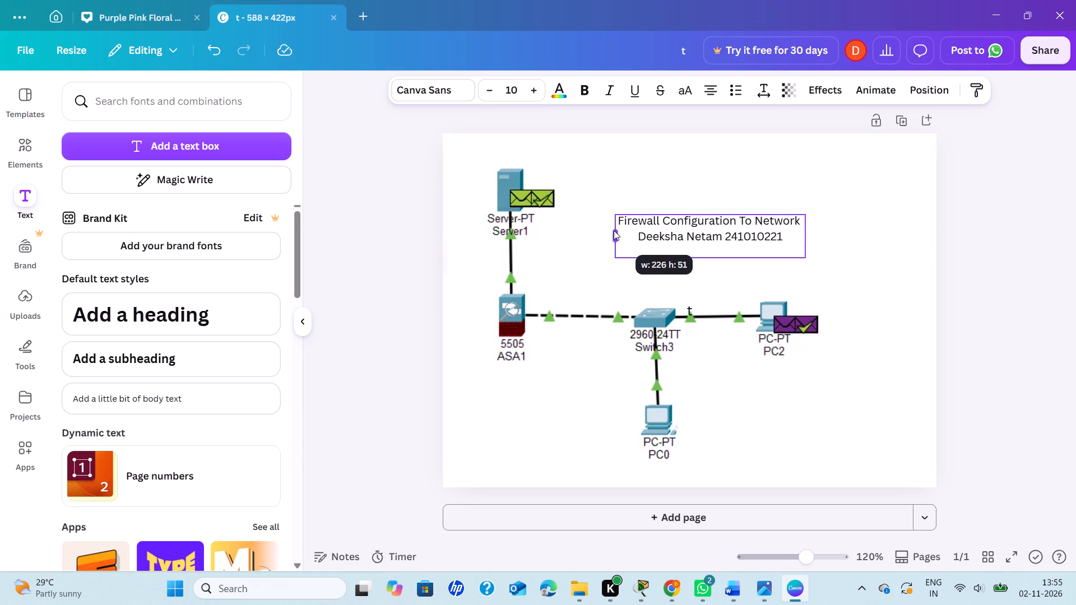
left_click_drag(614, 230, 619, 230)
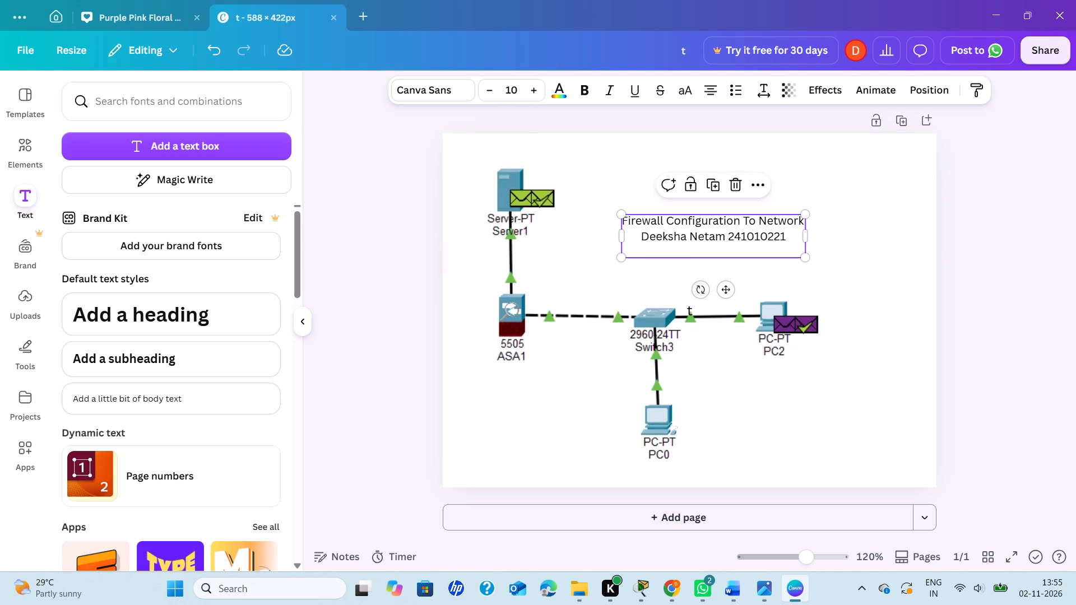
Reduce the caption's font size to 9.
left_click(488, 92)
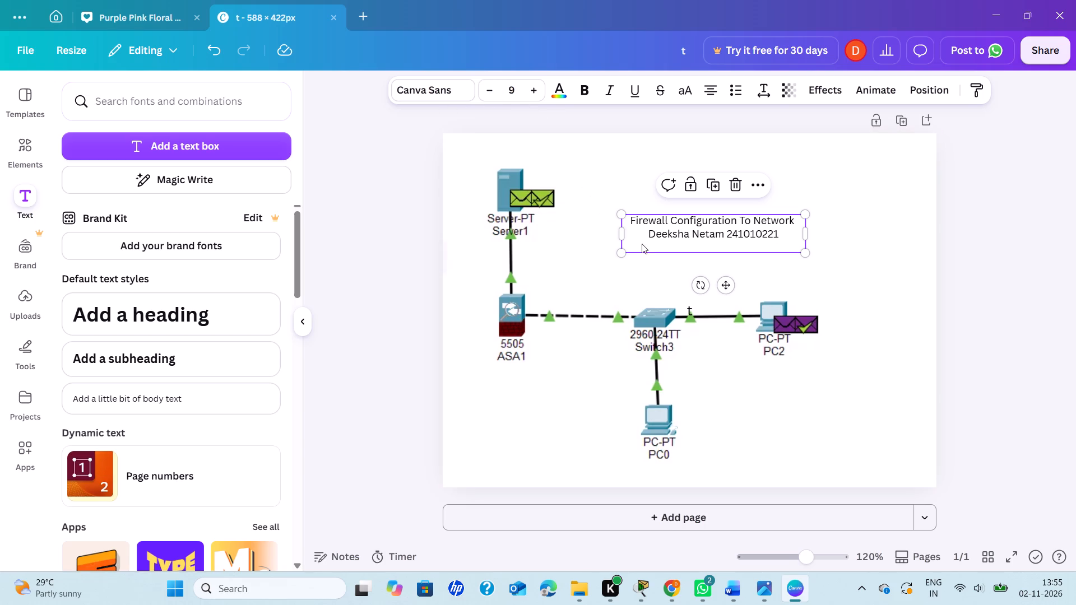
Narrow the caption text box slightly from its Server1 side and save the design.
left_click_drag(617, 231, 623, 231)
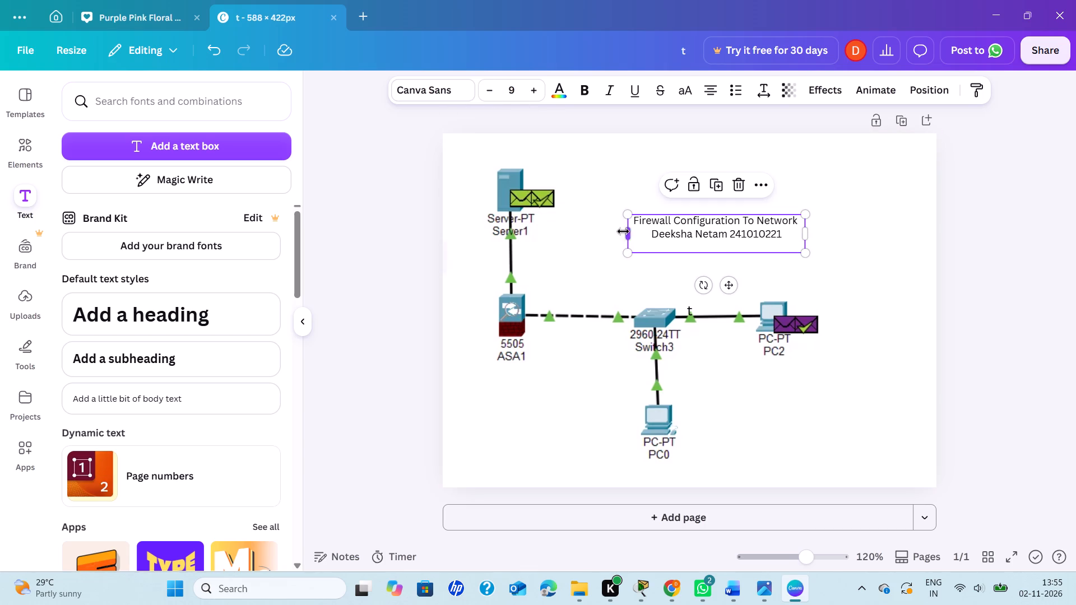
left_click(814, 274)
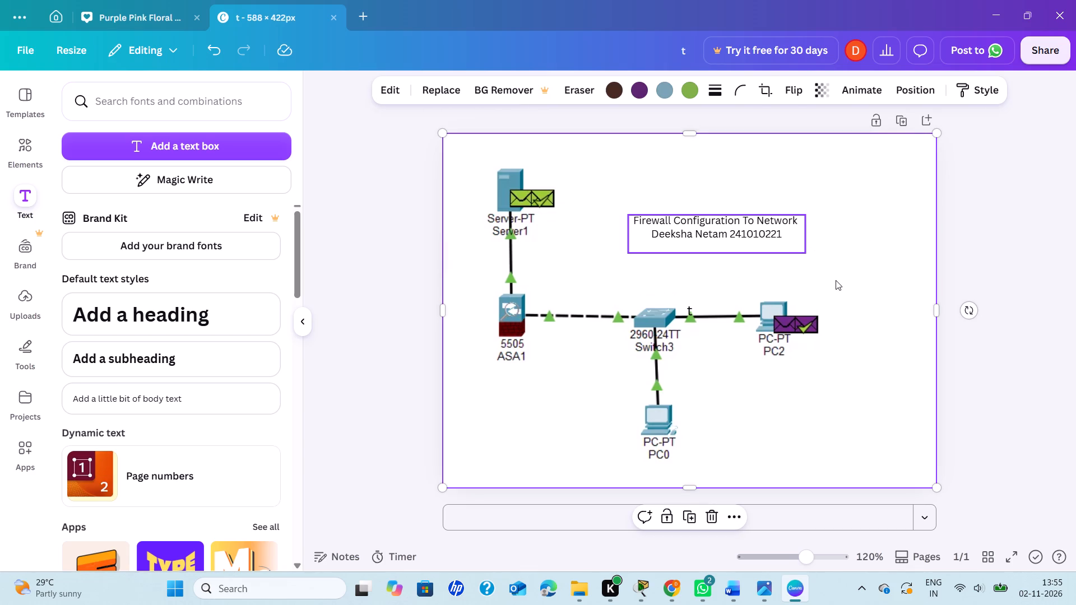
left_click(761, 236)
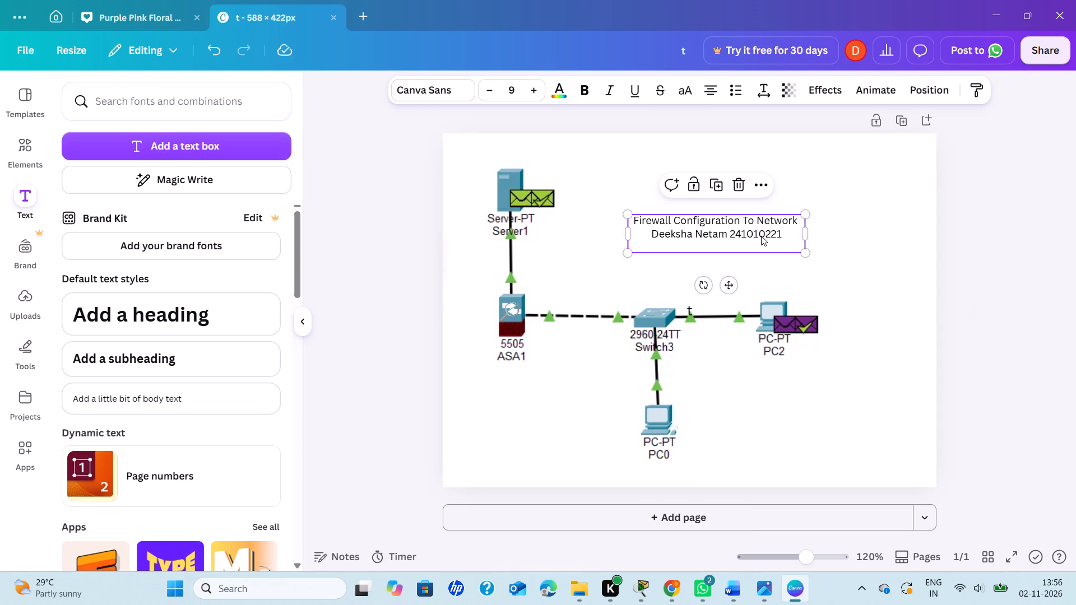
key("ctrl+s")
left_click(893, 272)
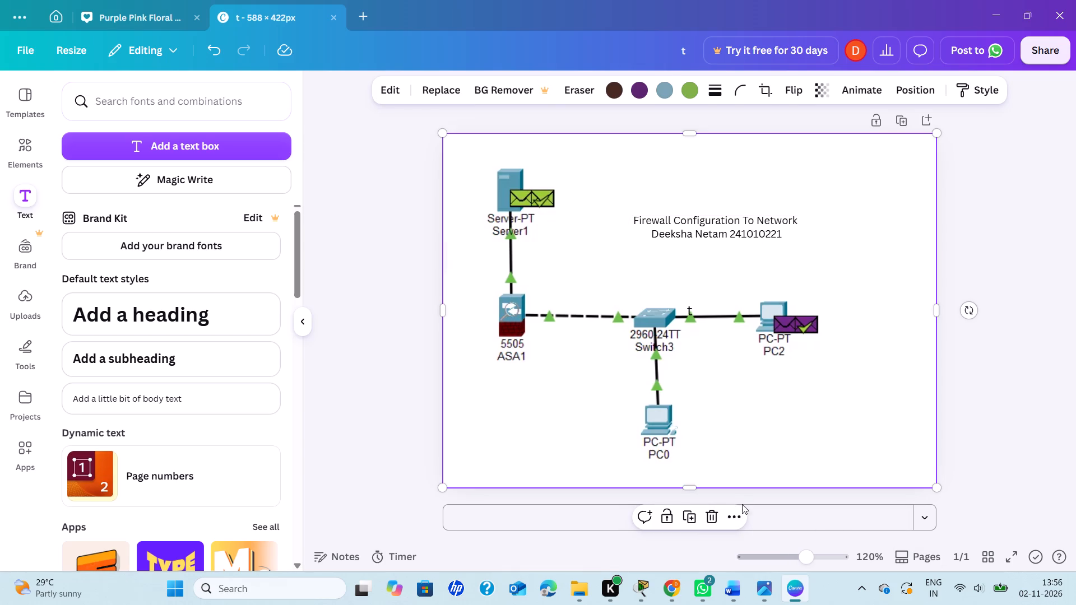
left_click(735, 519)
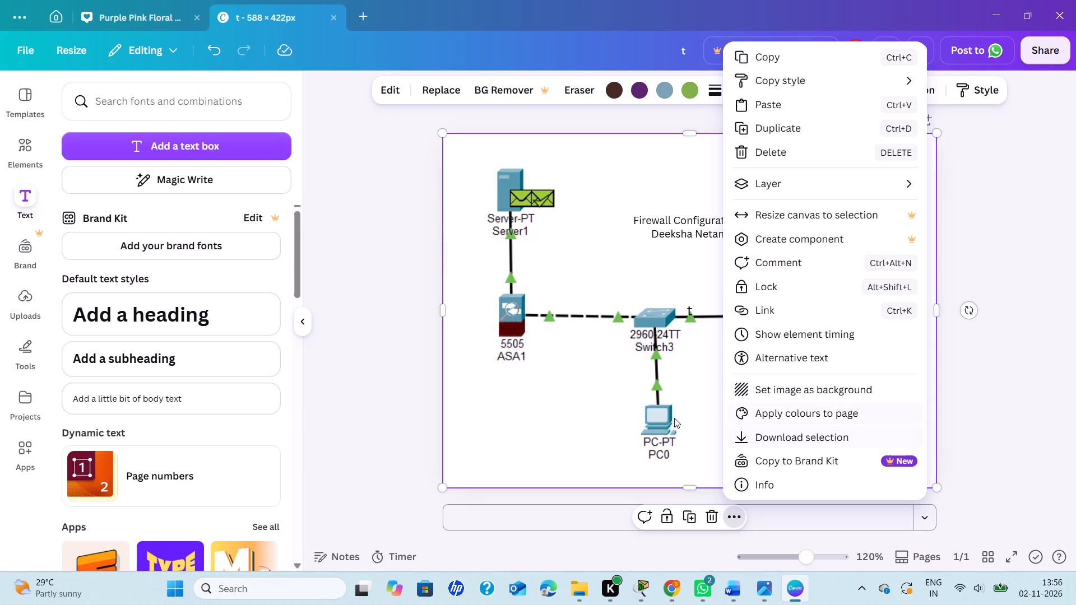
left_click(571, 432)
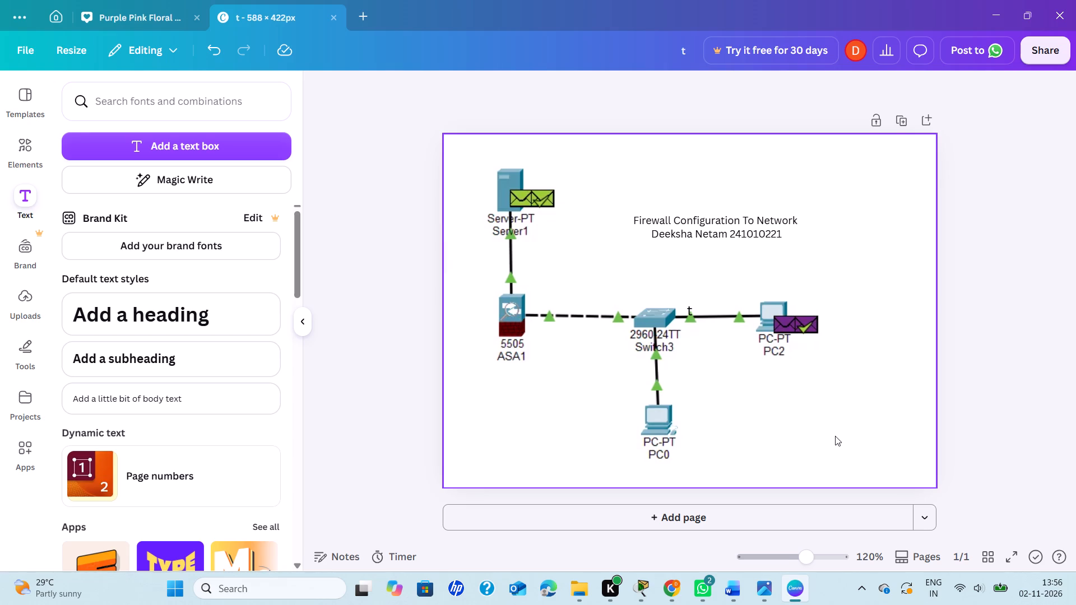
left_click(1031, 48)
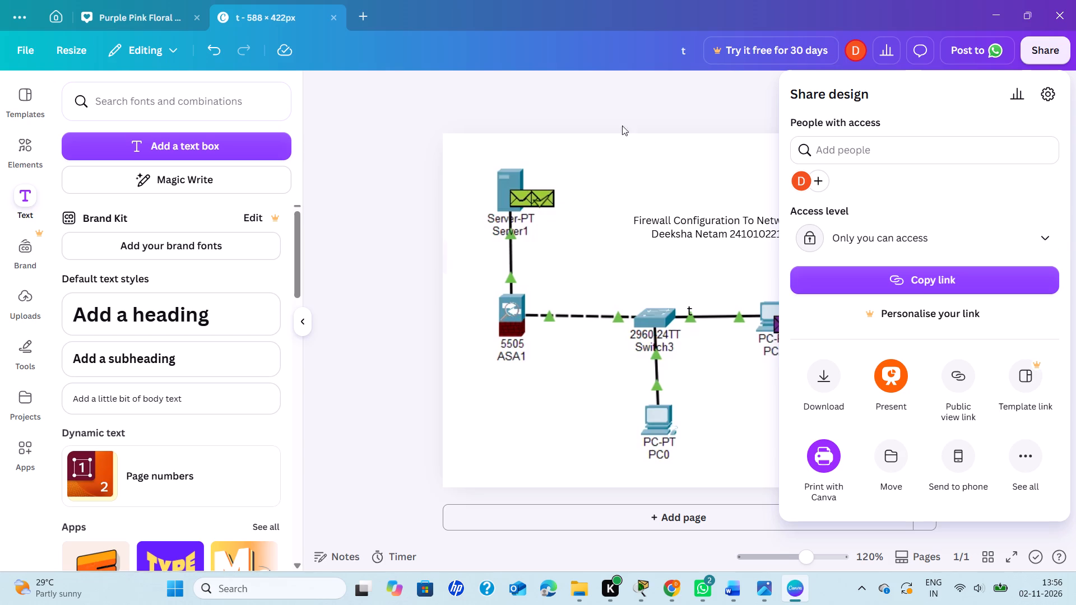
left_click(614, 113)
Reduce the caption's font size to 7.
left_click(699, 218)
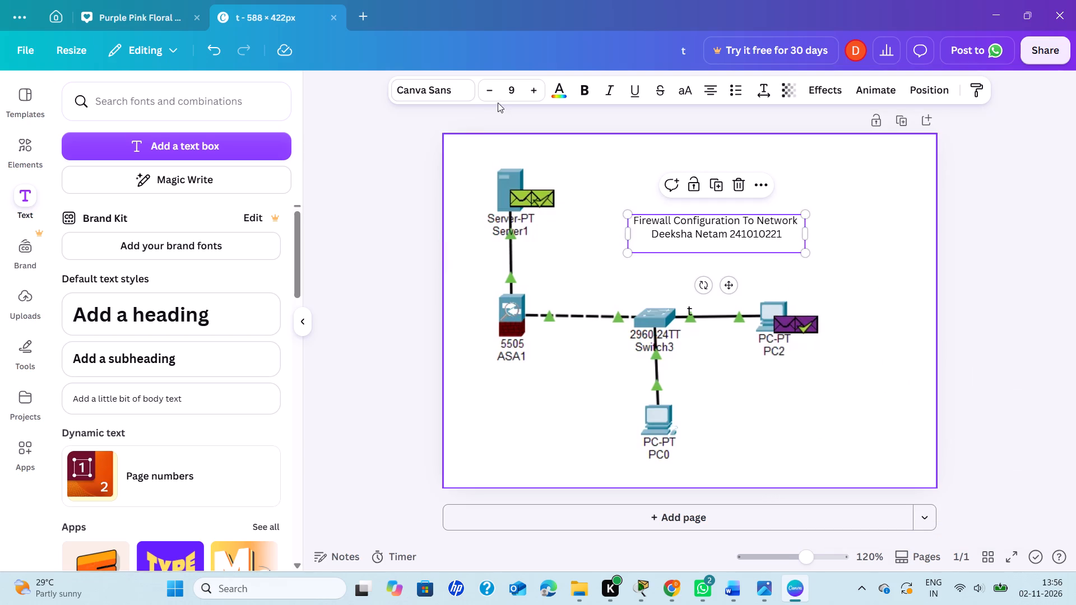
left_click(490, 93)
left_click(490, 93)
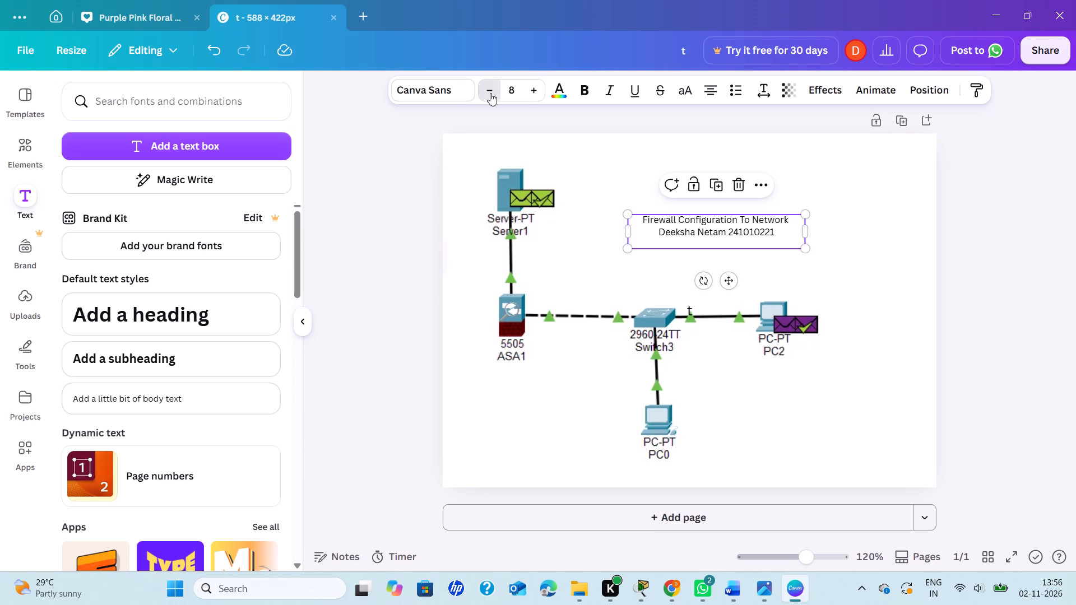
Narrow the caption text box slightly more from its Server1 side and move it closer to Server1, centred above Switch3.
left_click_drag(627, 230, 632, 231)
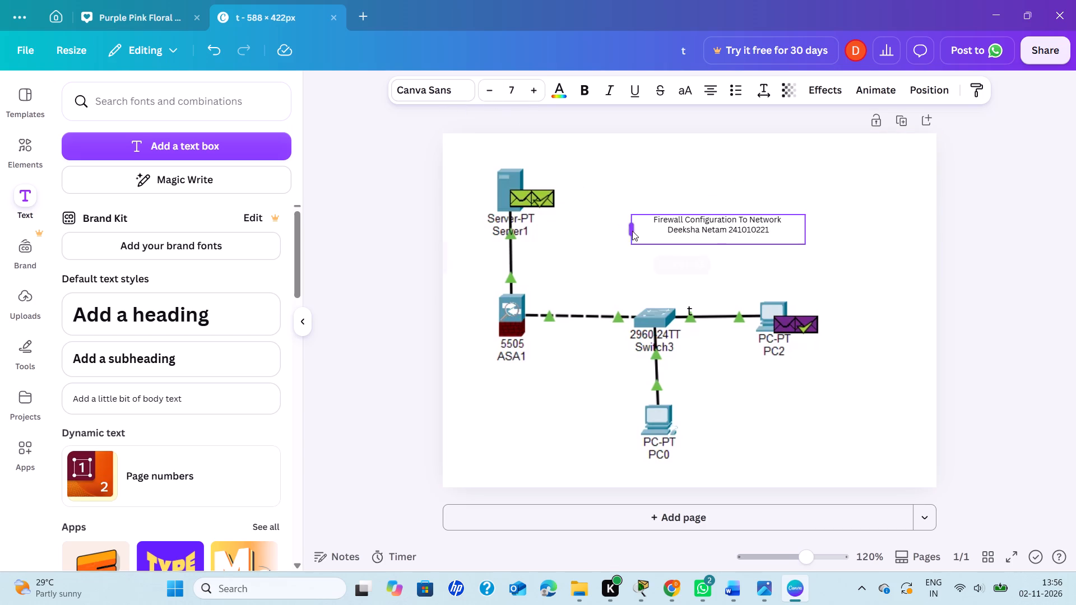
left_click_drag(632, 231, 635, 231)
left_click_drag(707, 239, 650, 255)
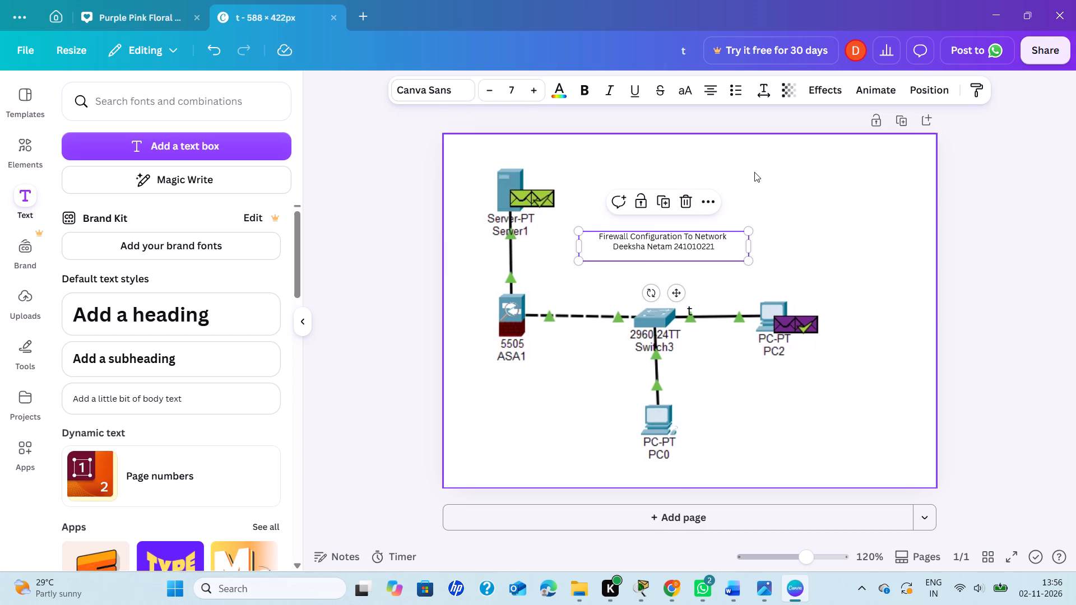
left_click(757, 170)
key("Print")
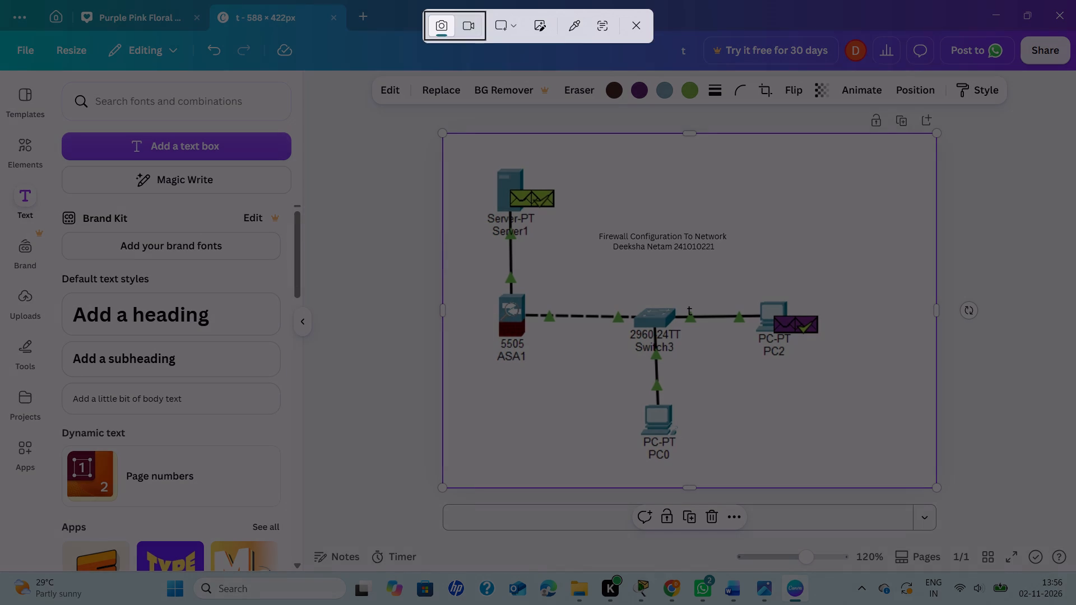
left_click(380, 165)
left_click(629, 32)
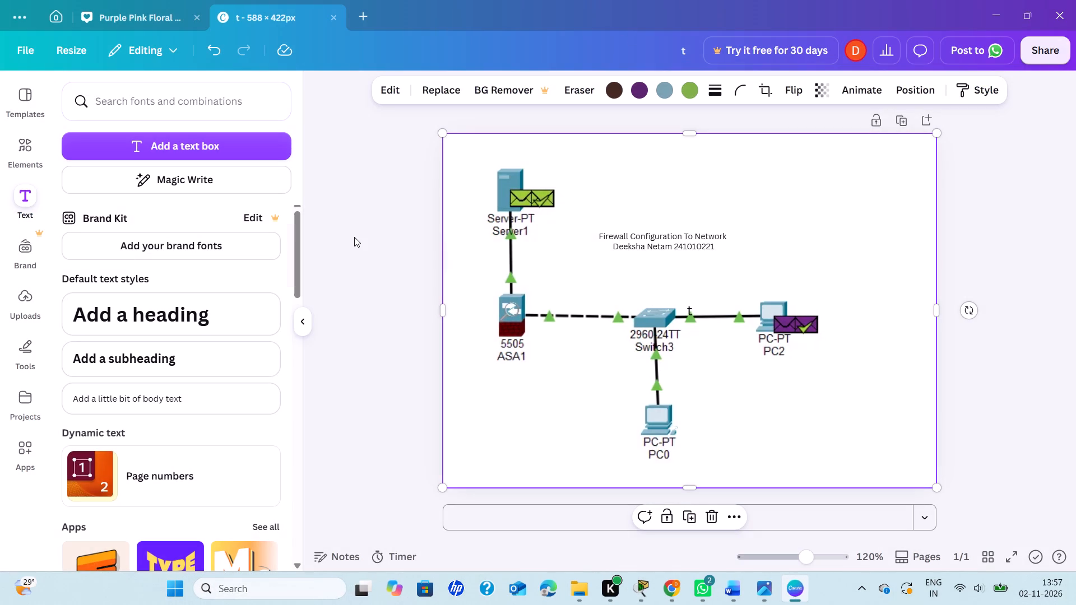
Deselect the topology image and capture a rectangular screen snip of the whole captioned canvas.
left_click(354, 237)
key("Print")
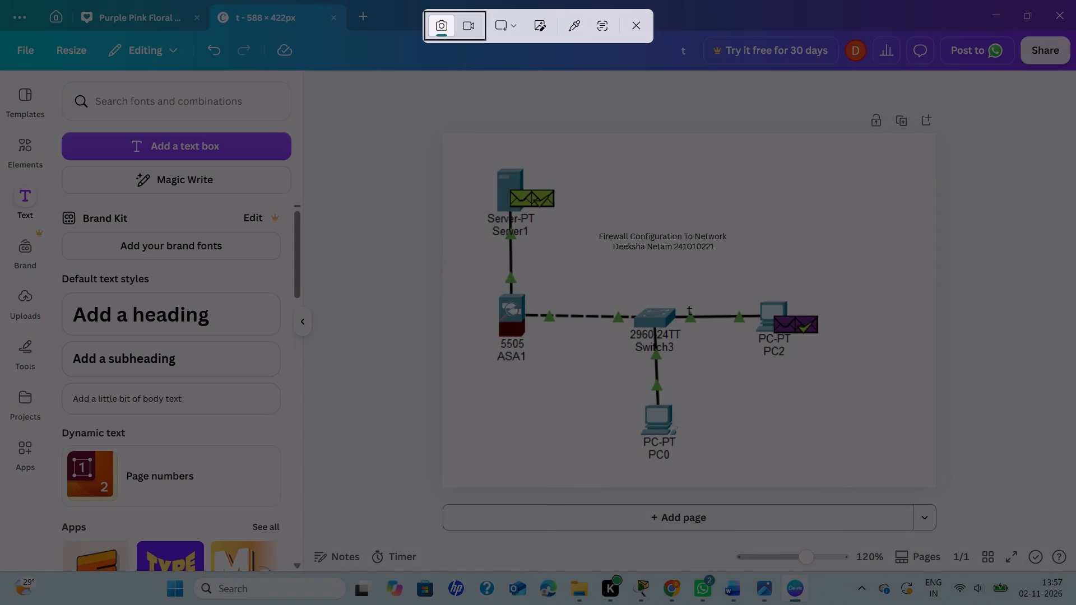
left_click(444, 131)
scroll(587, 291, "right", 1)
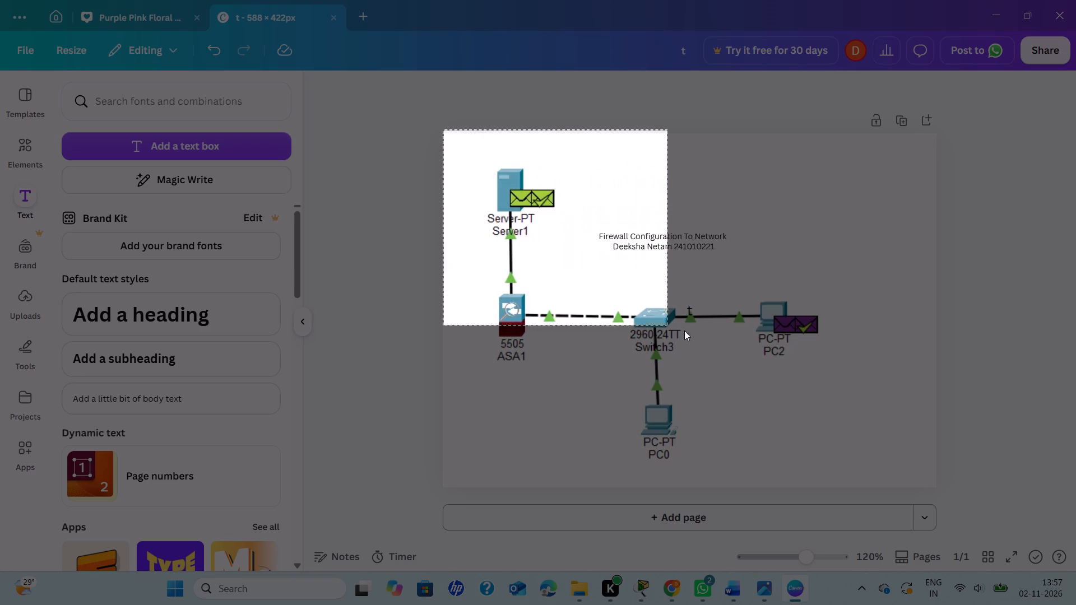
scroll(684, 331, "right", 2)
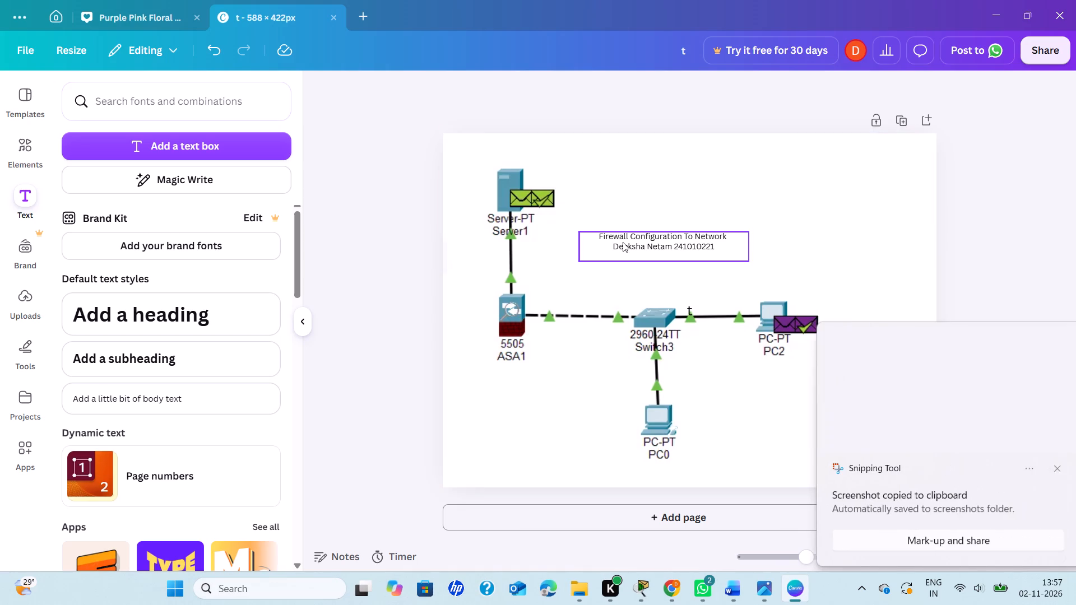
Delete the stray "t" text box on the link between Switch3 and PC2.
left_click(689, 311)
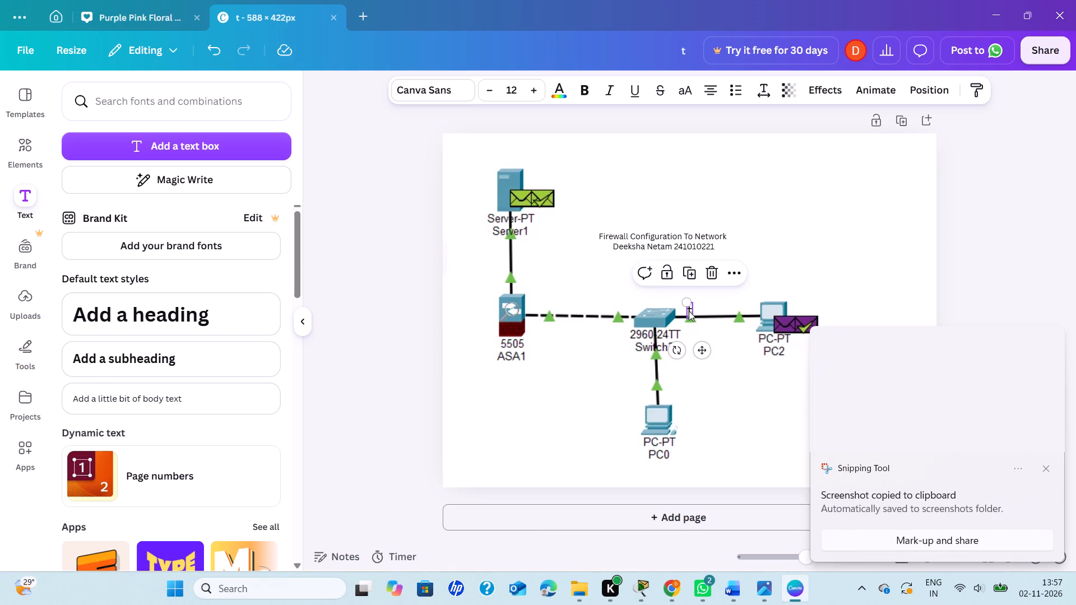
key("BackSpace")
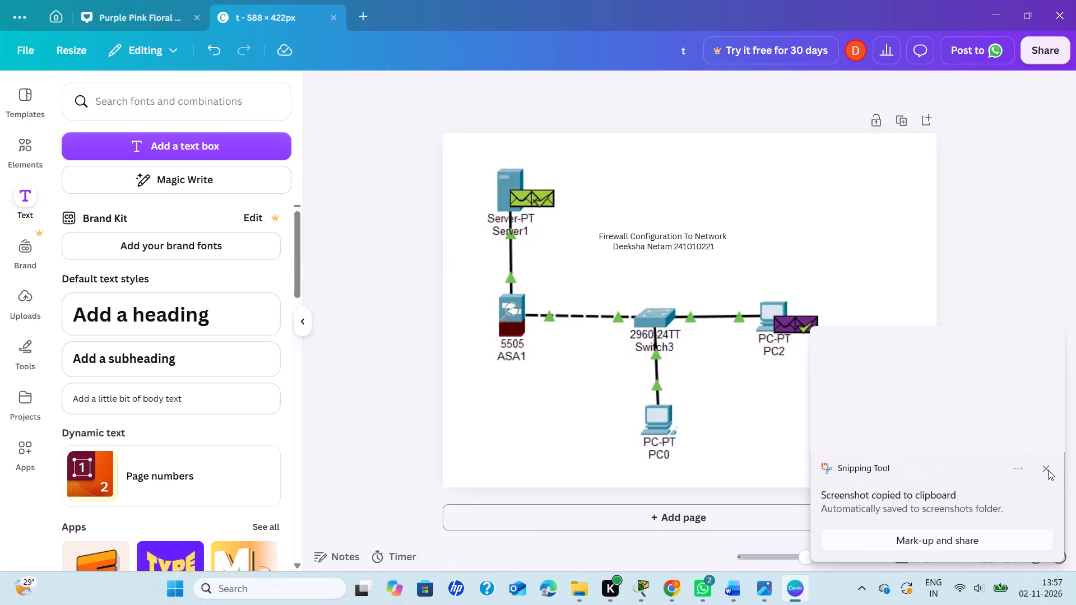
Dismiss the screenshot notification and capture a new rectangular screen snip of the whole captioned canvas.
left_click(1048, 470)
key("Print")
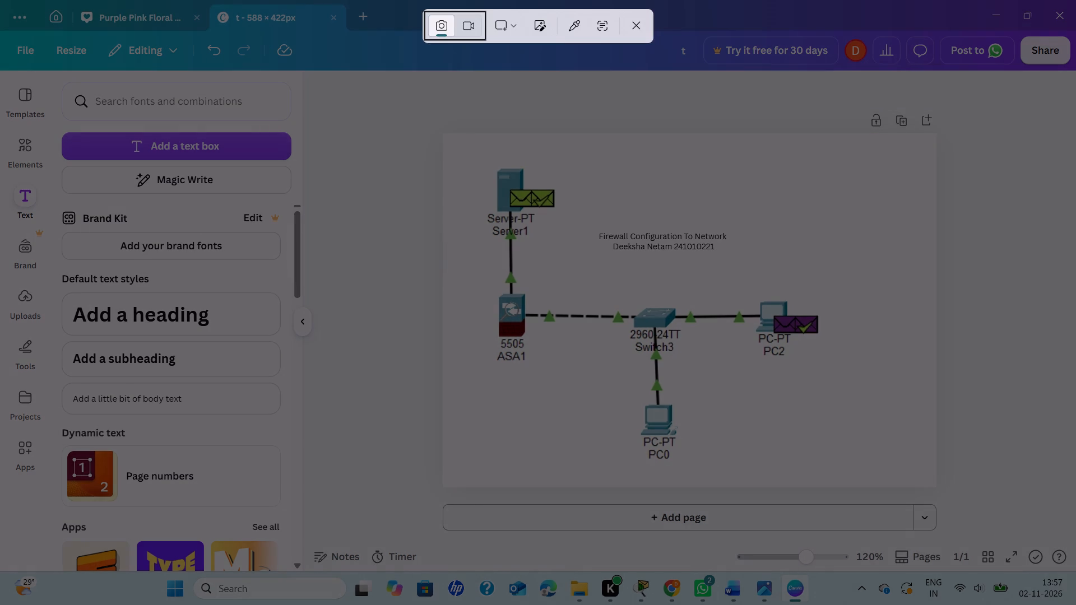
left_click_drag(441, 132, 687, 318)
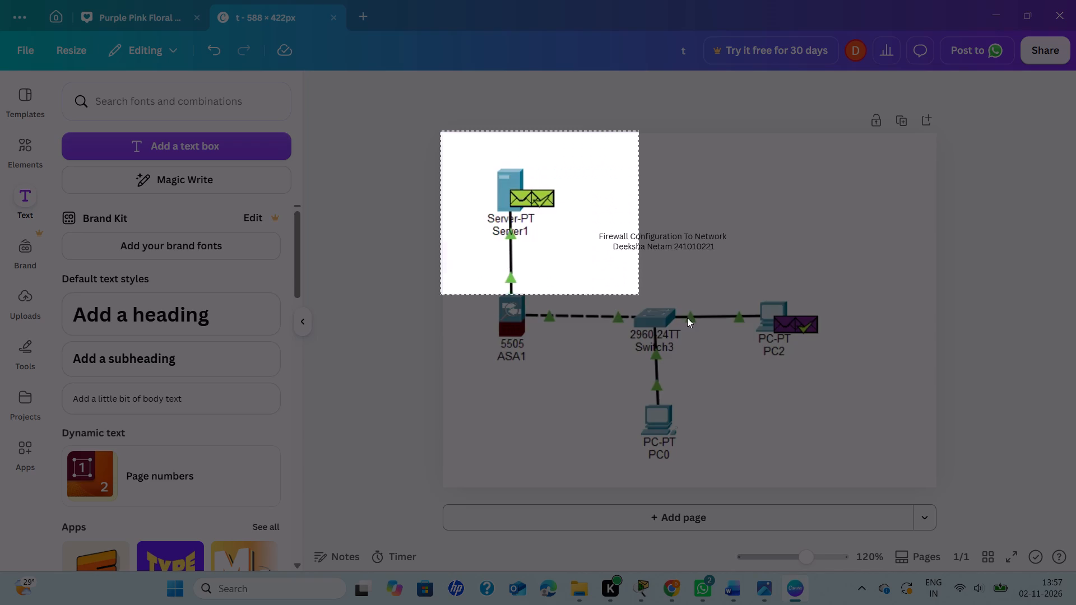
left_click_drag(687, 318, 936, 489)
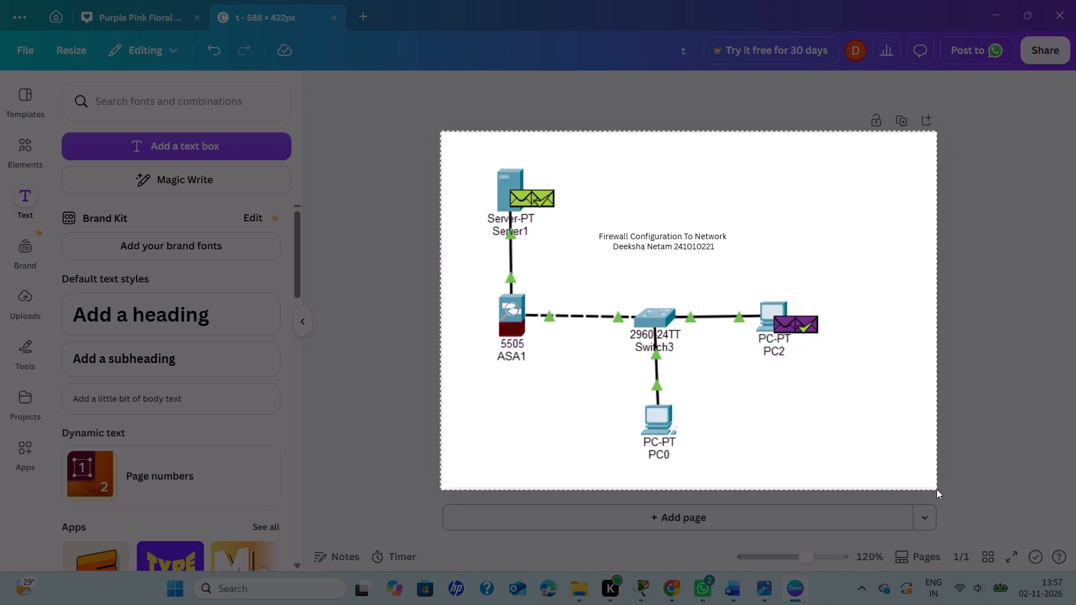
left_click_drag(936, 489, 936, 488)
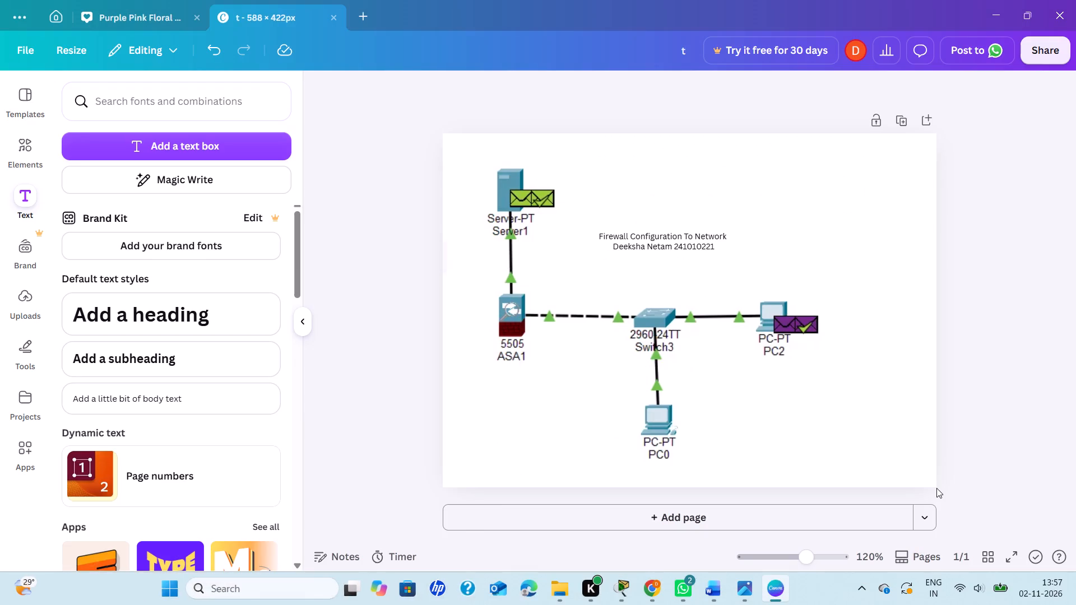
Switch to the Word document and replace its old topology picture with the newly captured snip.
left_click(727, 597)
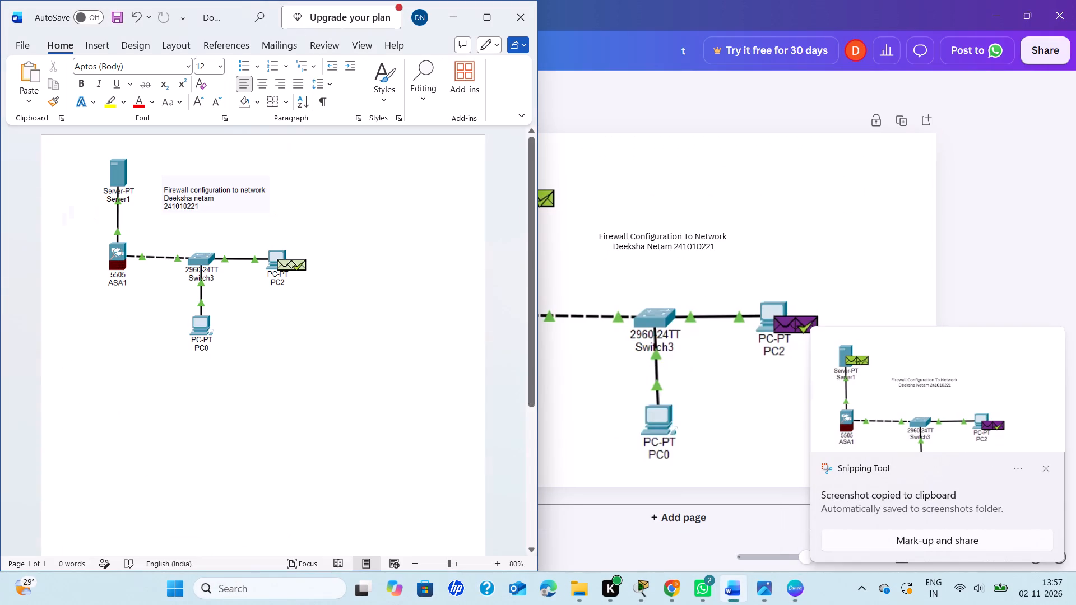
left_click(235, 263)
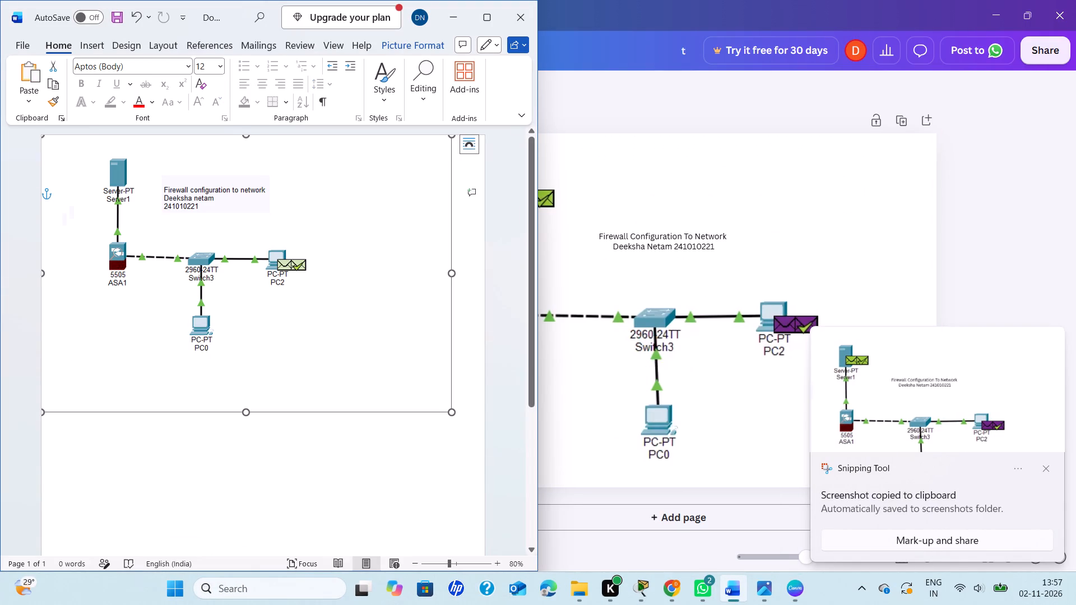
key("Delete")
key("ctrl+v")
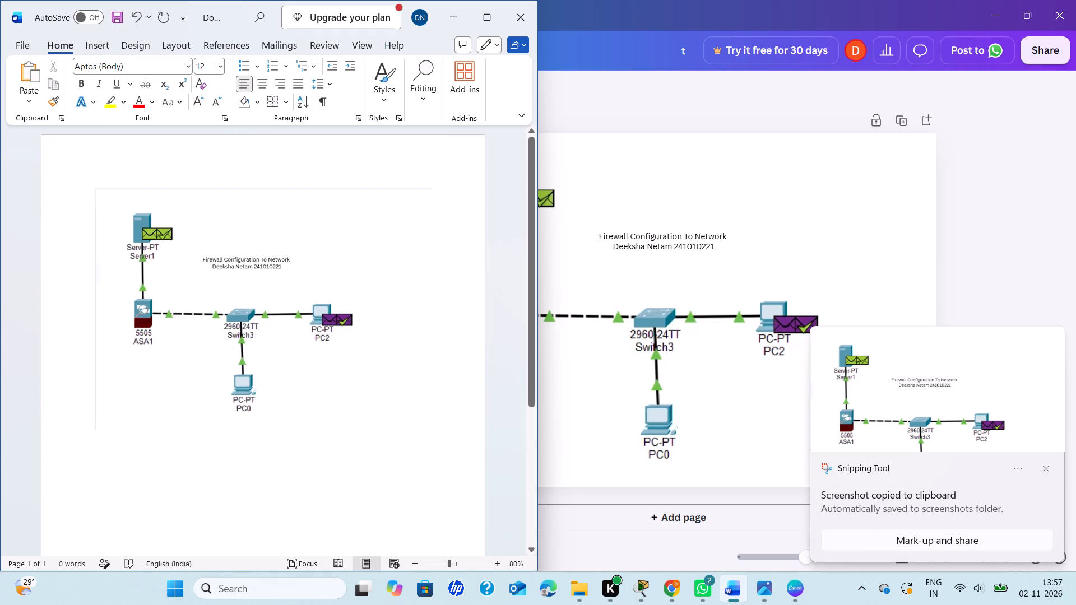
Select the pasted topology picture and open its text wrapping options.
left_click(179, 283)
right_click(180, 285)
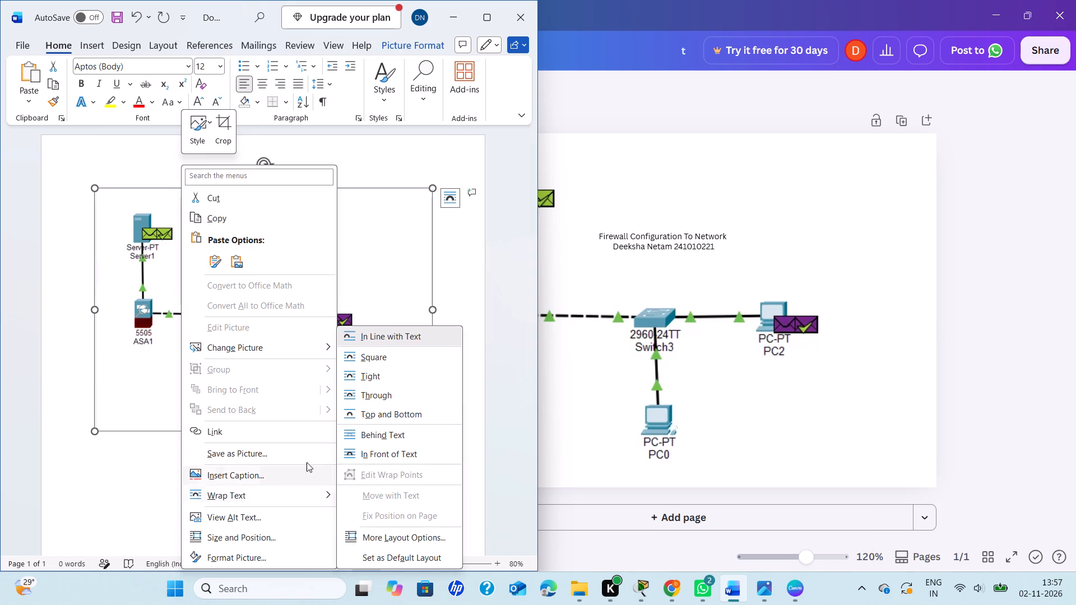
Set the topology picture in Word to In Front of Text, move it to the page's upper-left corner and enlarge it slightly.
left_click(372, 455)
left_click_drag(198, 290, 175, 251)
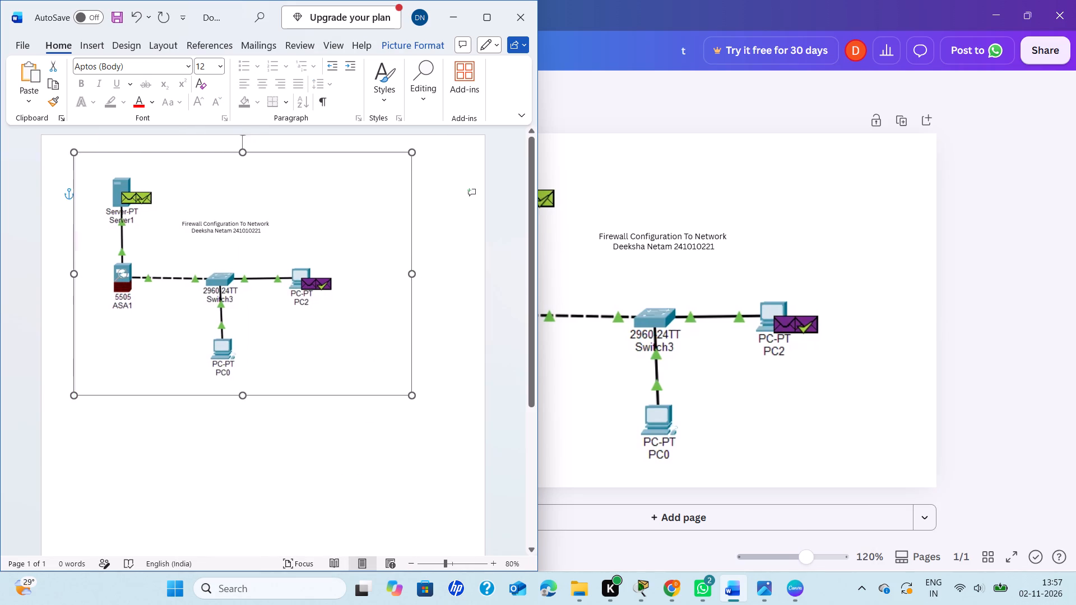
left_click_drag(175, 251, 154, 243)
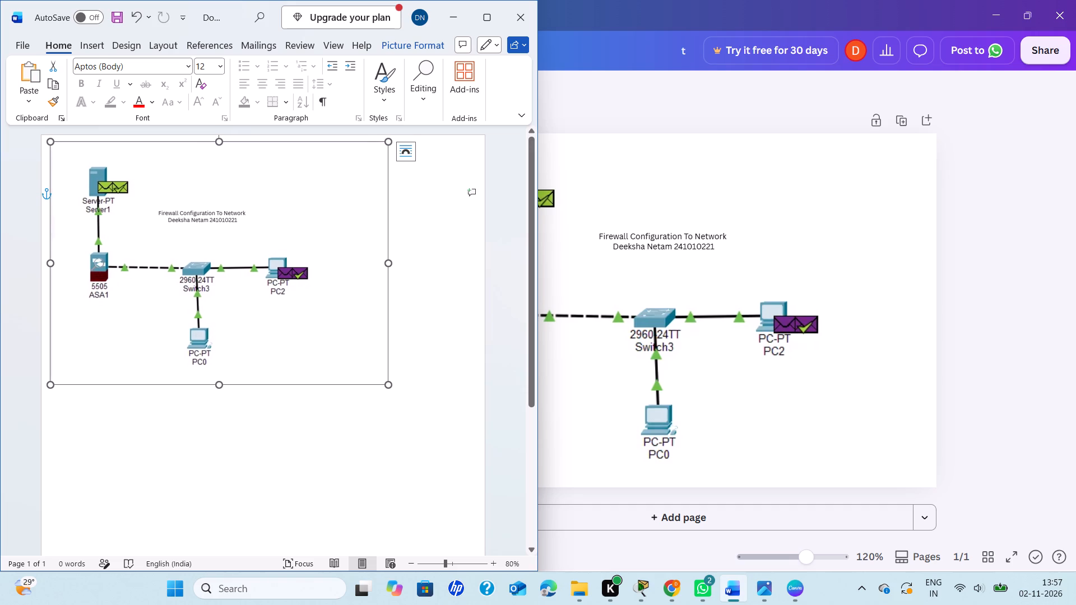
left_click_drag(388, 386, 403, 388)
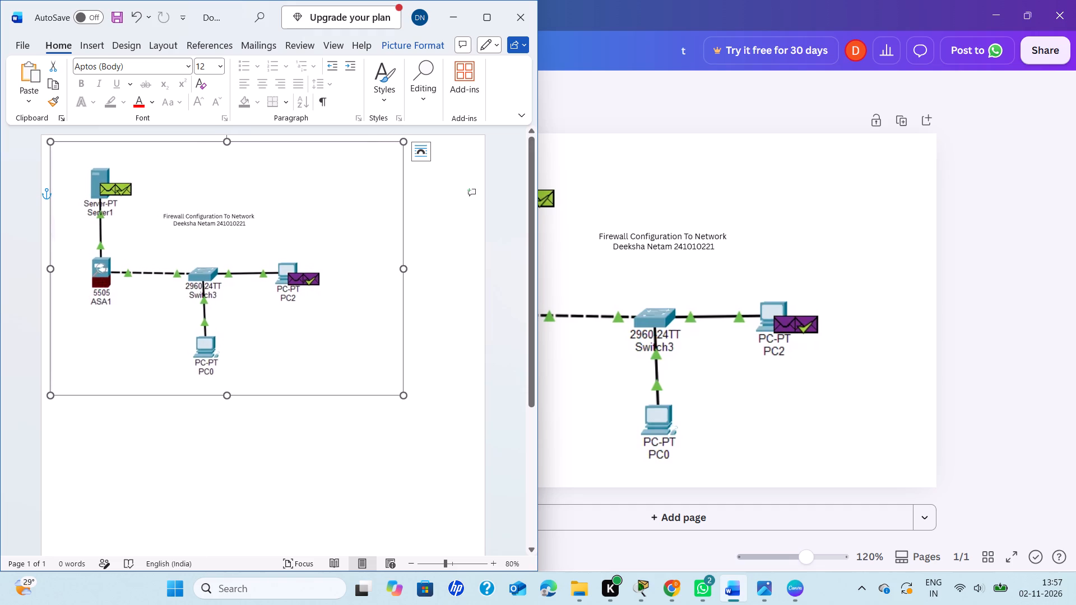
Add a new line in the document body for the next picture.
left_click(446, 380)
key("Return")
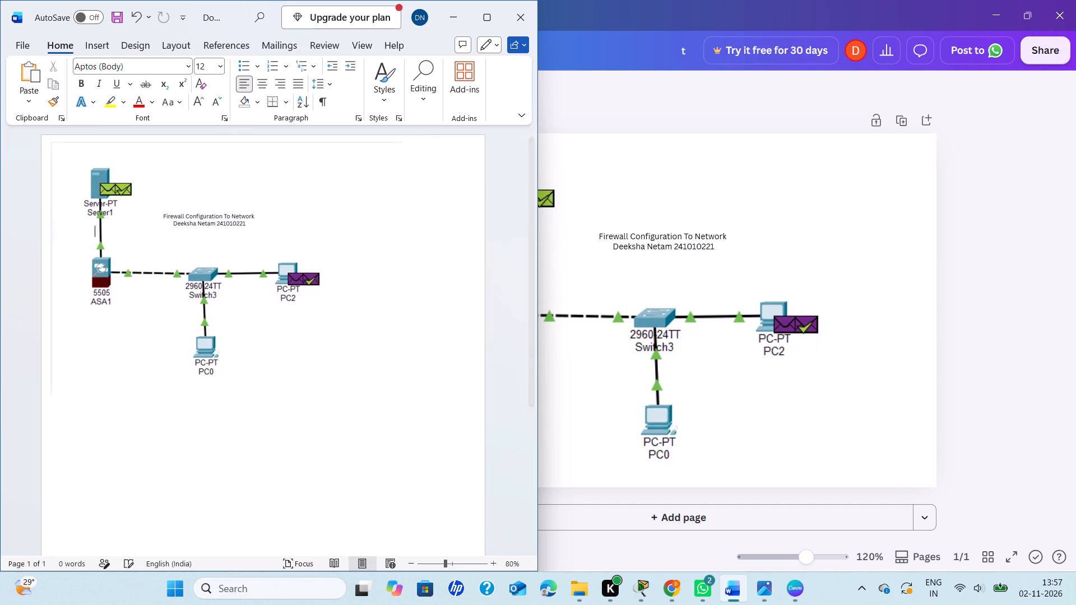
Switch to the Screenshots folder in File Explorer and examine the 2026-11-02 ping screenshots 112447 and 112253.
left_click(573, 591)
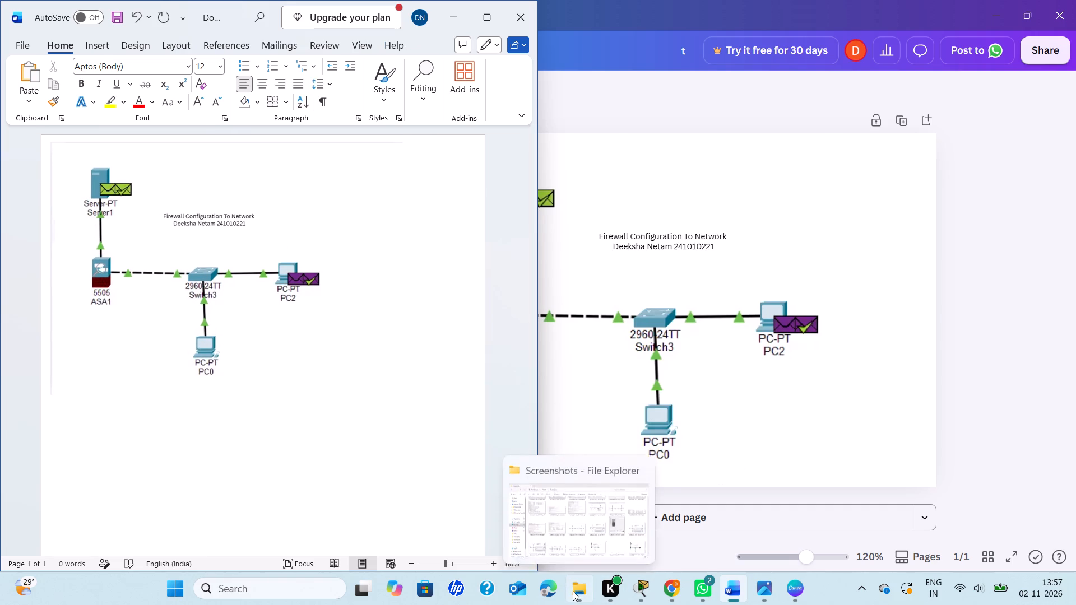
scroll(568, 469, "up", 7)
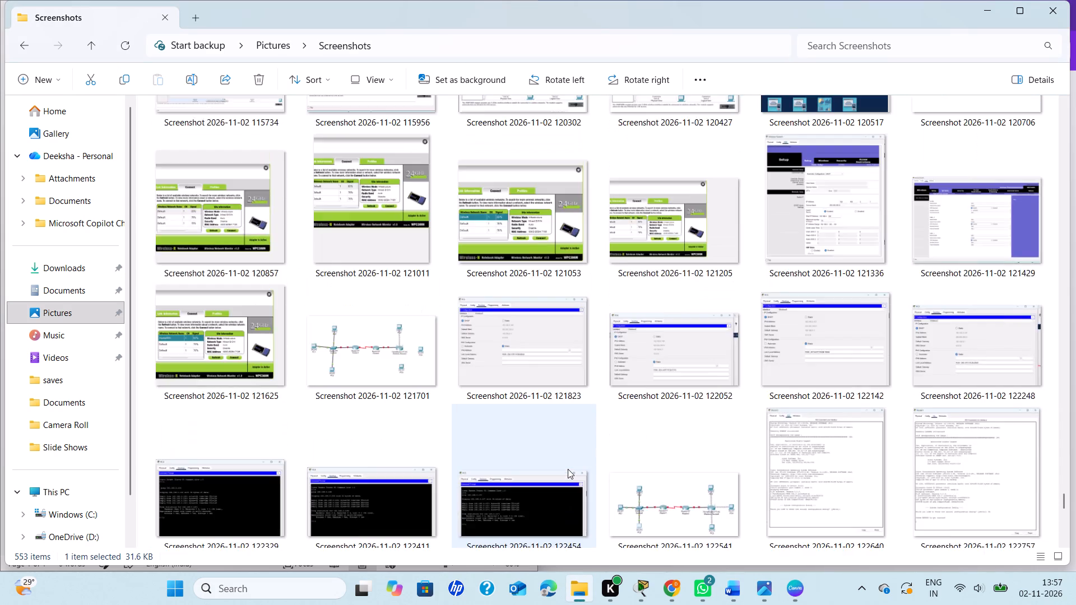
scroll(568, 469, "up", 3)
scroll(568, 469, "right", 2)
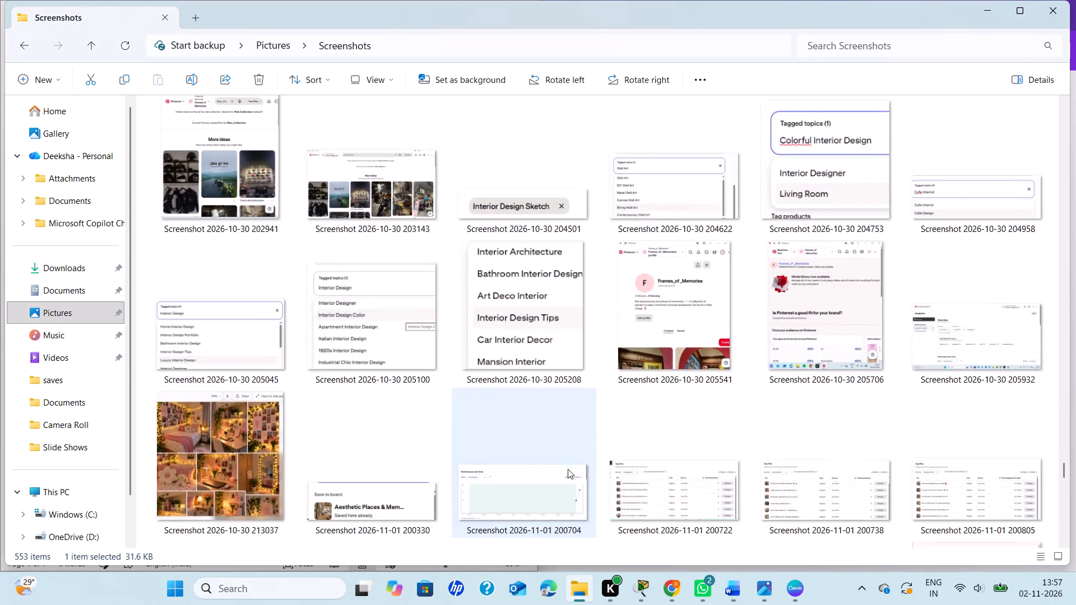
scroll(568, 469, "right", 1)
scroll(568, 469, "down", 1)
double_click(828, 431)
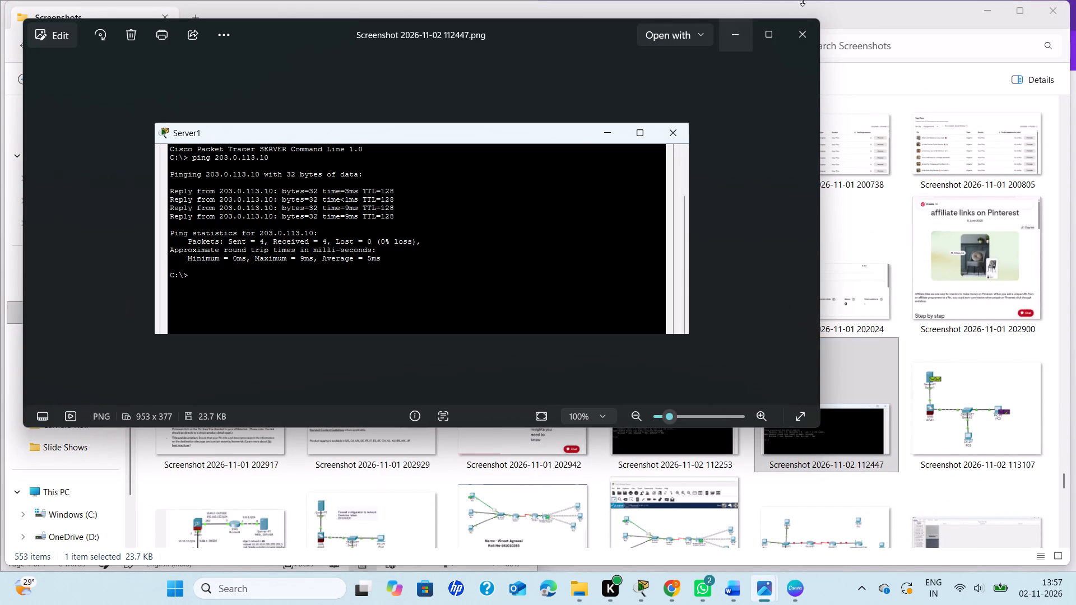
left_click(801, 36)
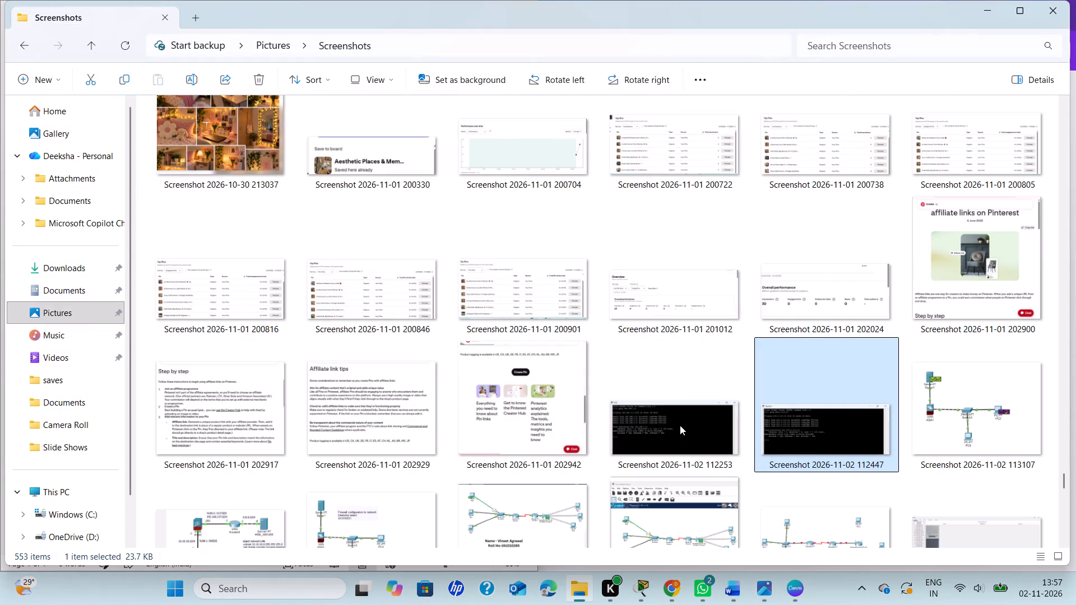
double_click(680, 425)
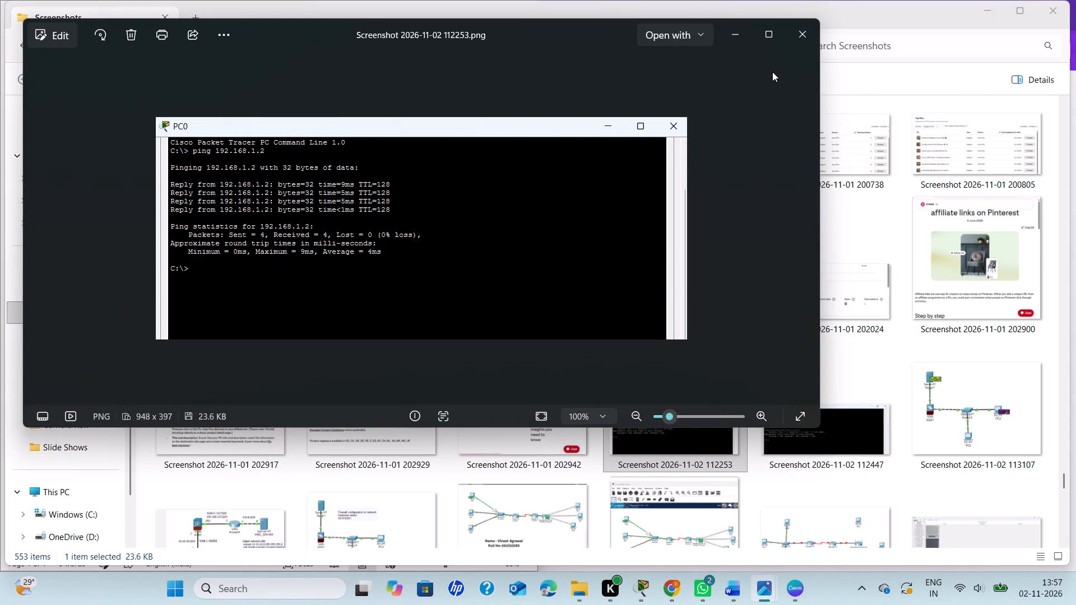
left_click(801, 30)
right_click(704, 440)
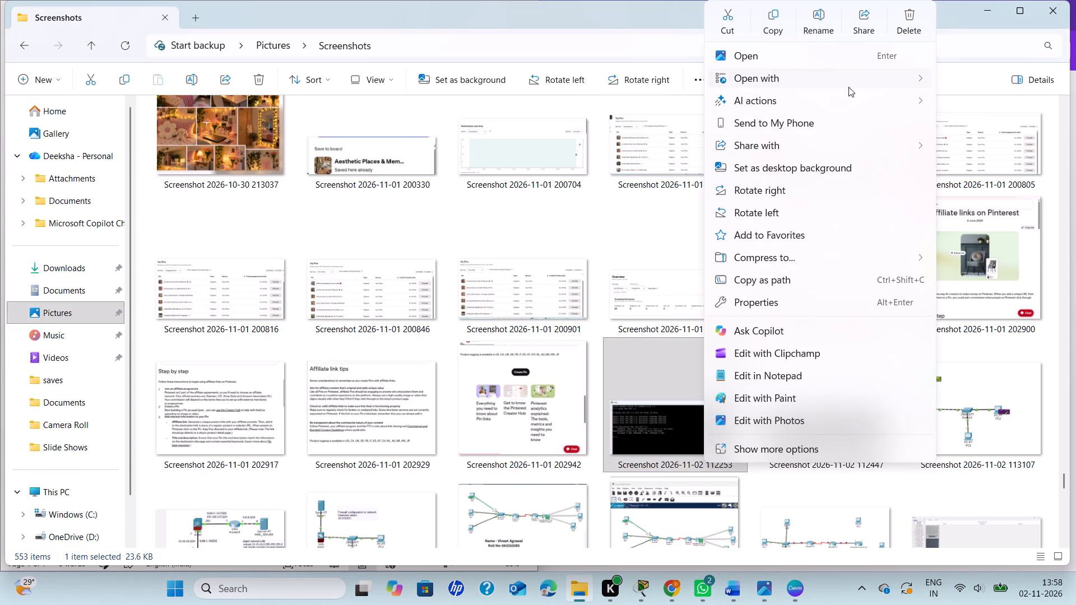
left_click(769, 22)
left_click(726, 599)
key("ctrl+v")
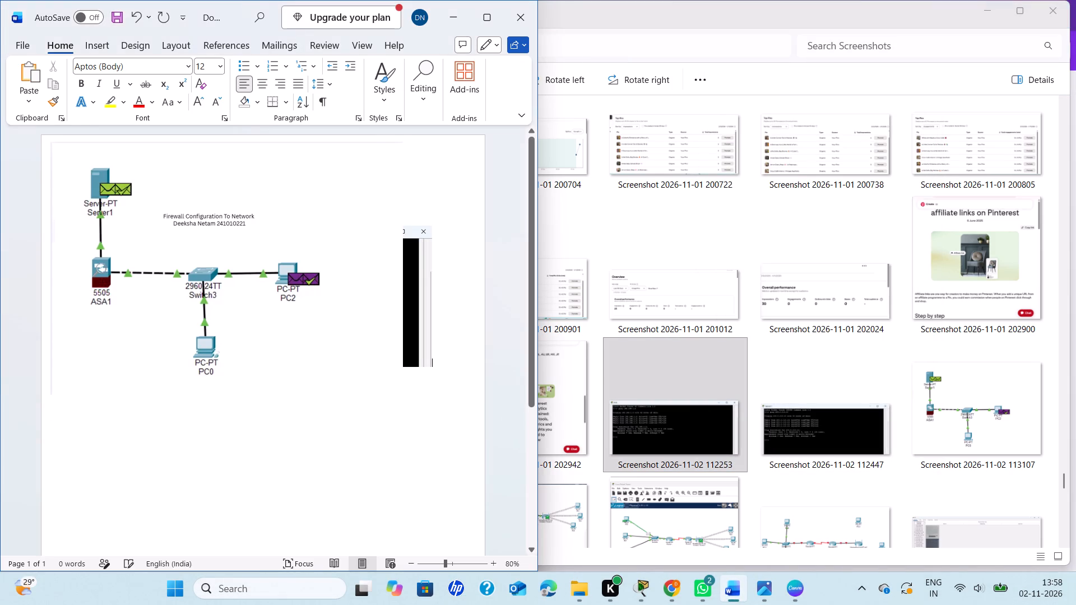
Set the pasted PC0 ping screenshot to In Front of Text and move it directly below the topology picture, near the page's left edge.
left_click(422, 352)
left_click(421, 351)
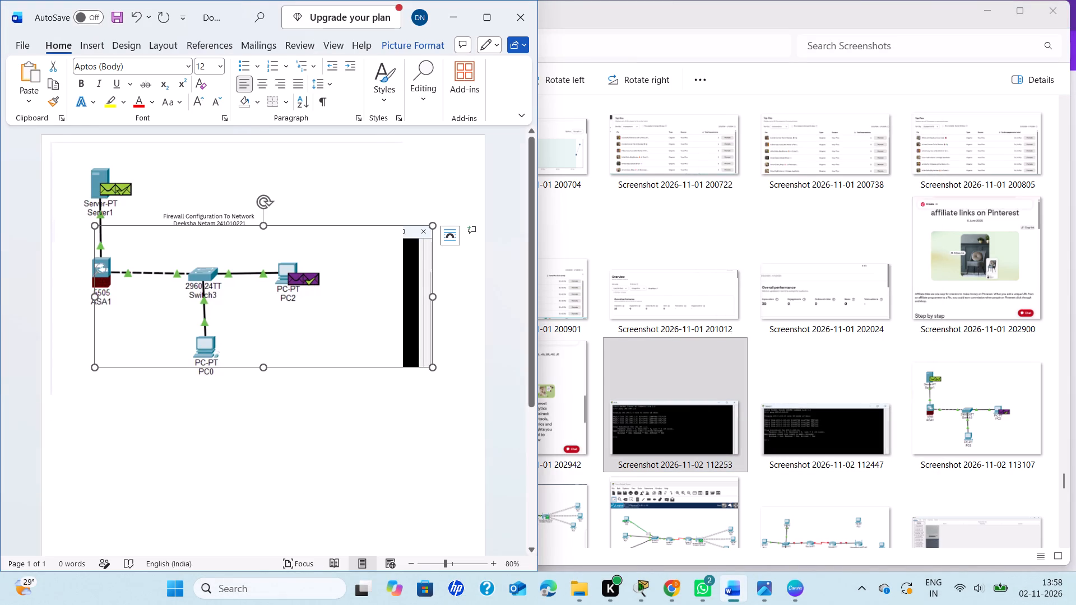
right_click(421, 351)
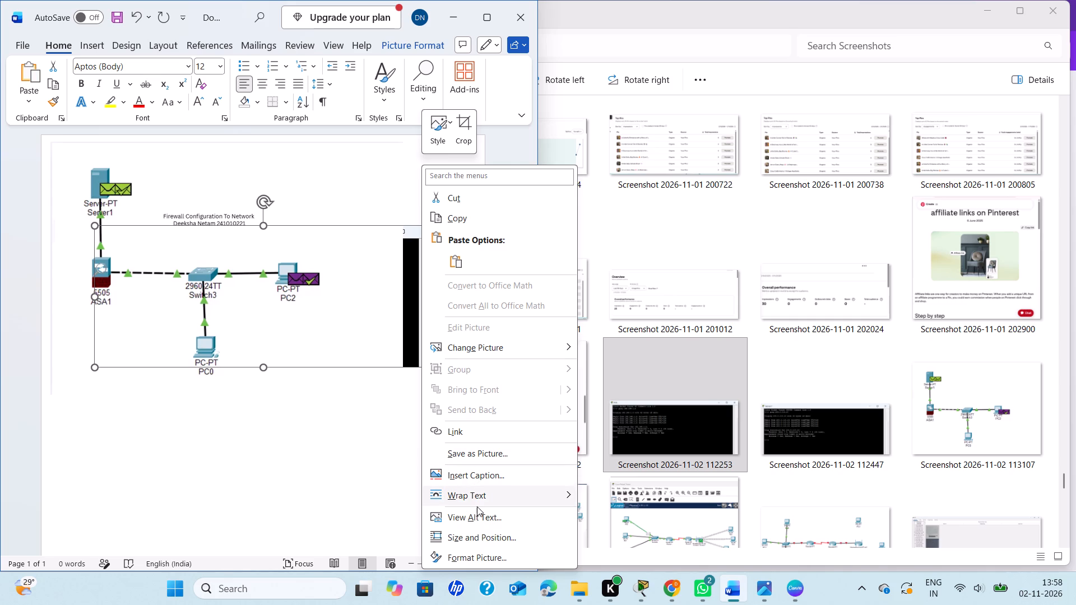
left_click(475, 496)
left_click(614, 451)
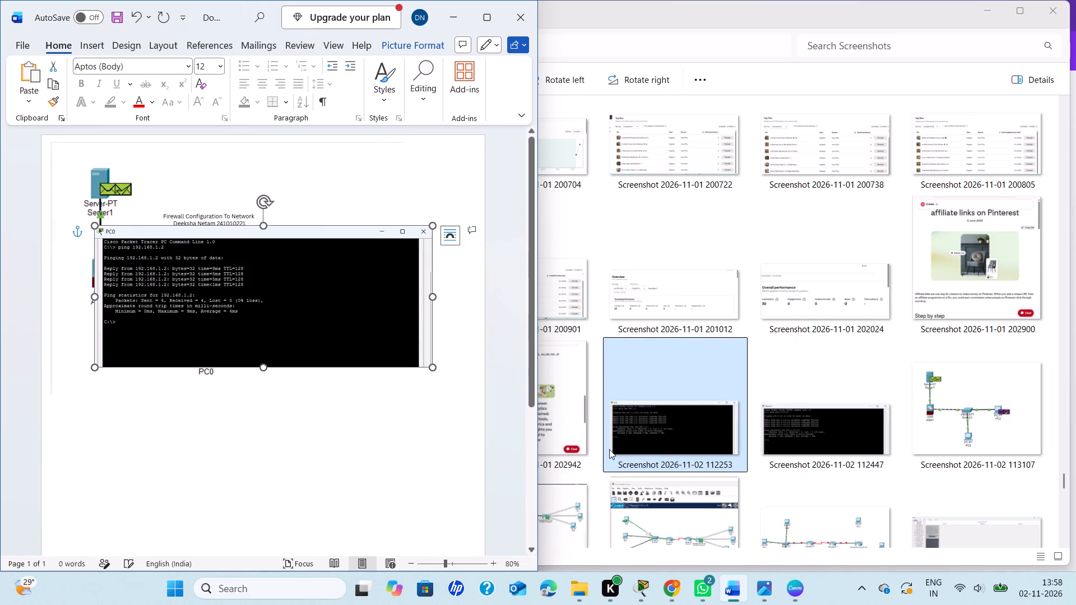
left_click_drag(171, 317, 142, 499)
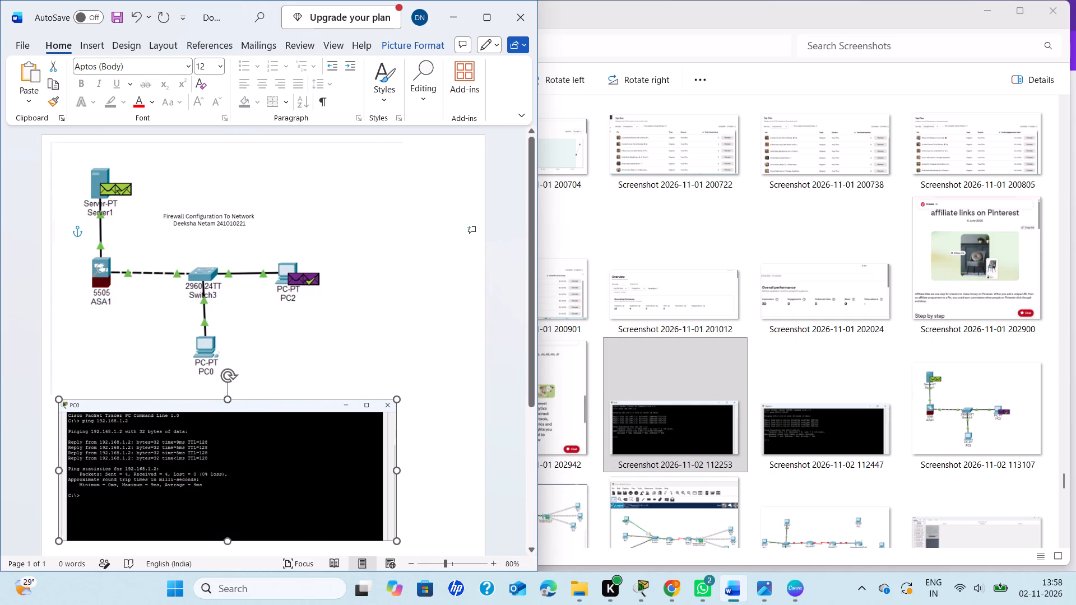
left_click_drag(142, 499, 129, 507)
scroll(129, 507, "down", 1)
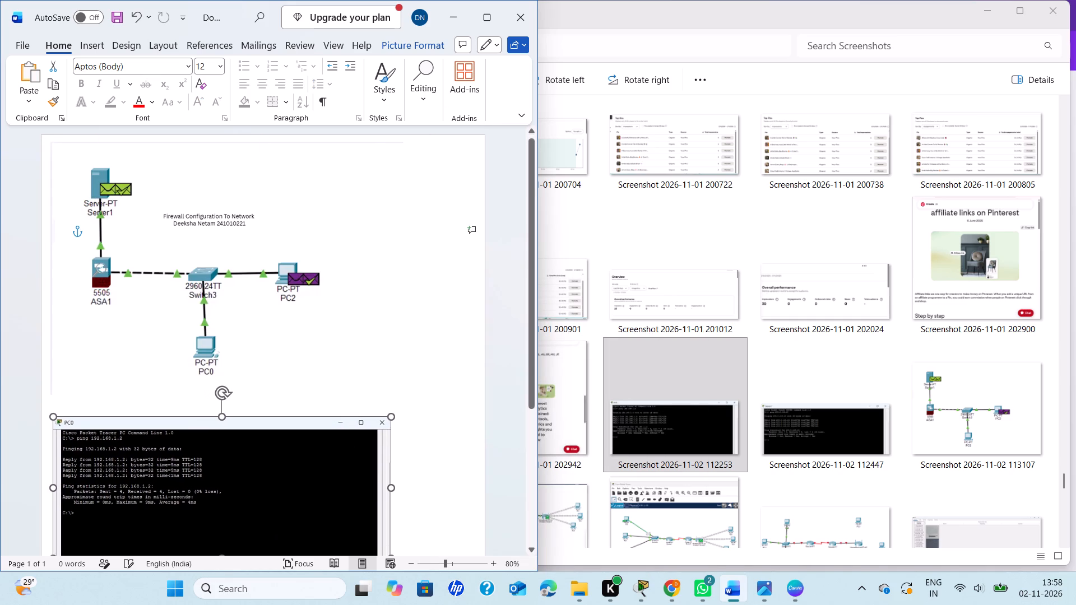
Narrow the PC0 ping screenshot slightly by pulling in its right side, keeping its left edge in place.
scroll(129, 507, "down", 1)
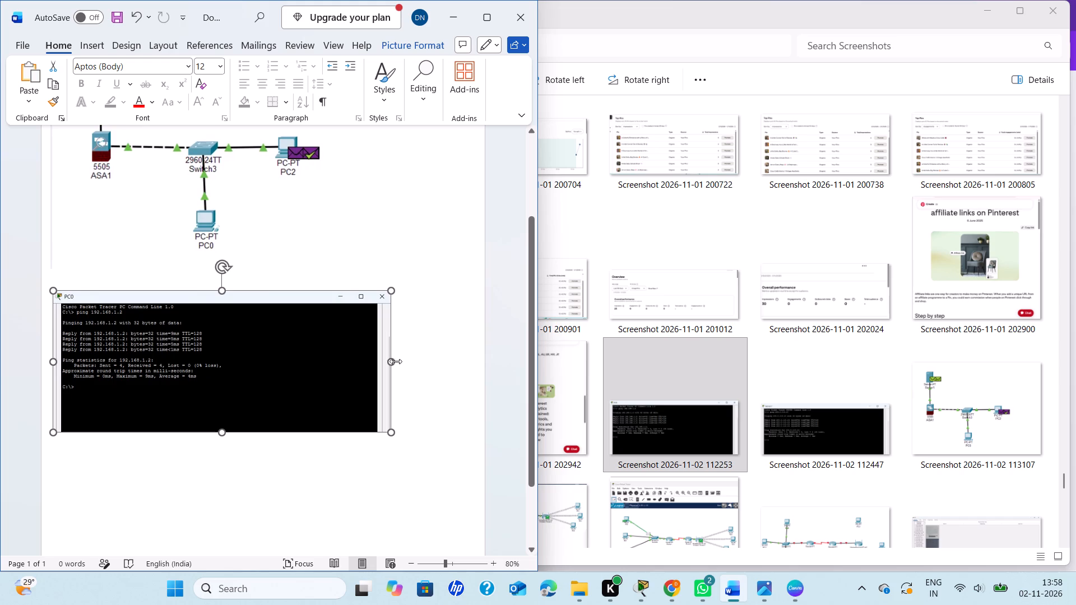
left_click_drag(392, 362, 385, 376)
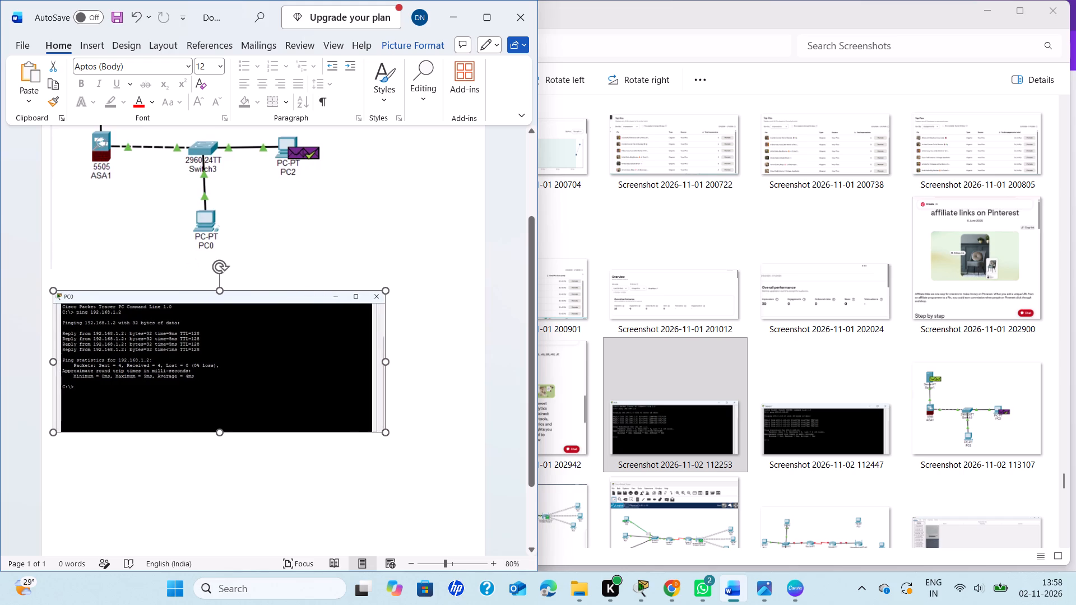
left_click_drag(385, 376, 378, 378)
left_click(443, 383)
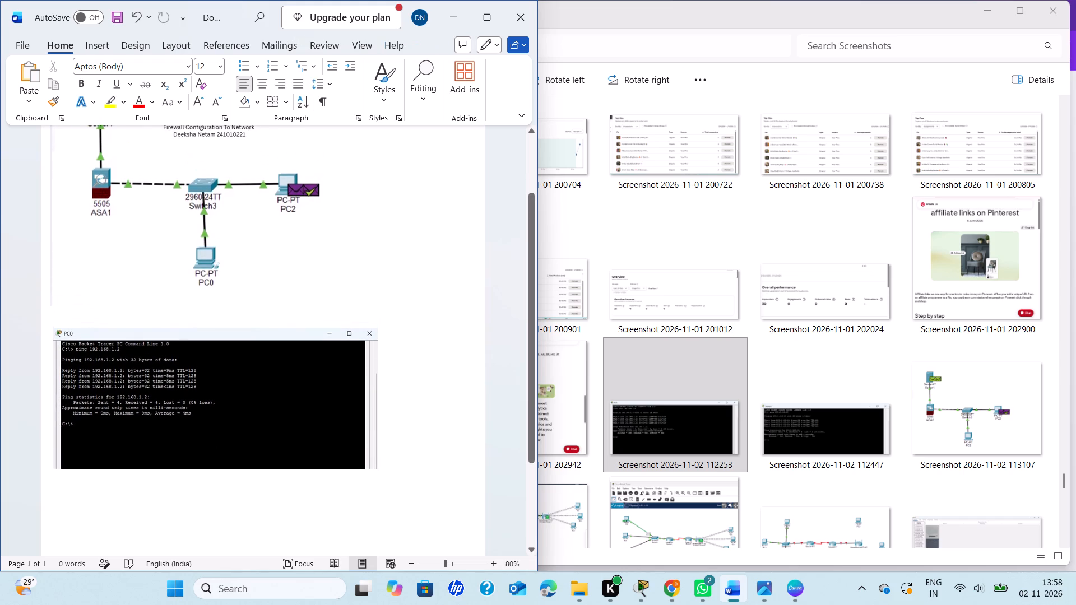
key("Return")
key("BackSpace")
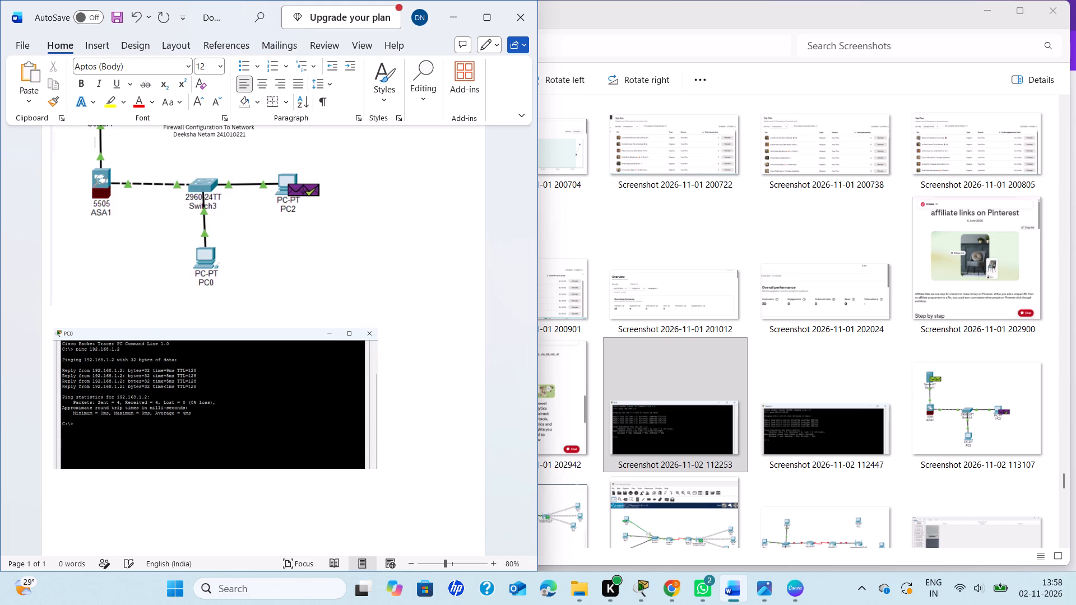
left_click(372, 459)
left_click(398, 479)
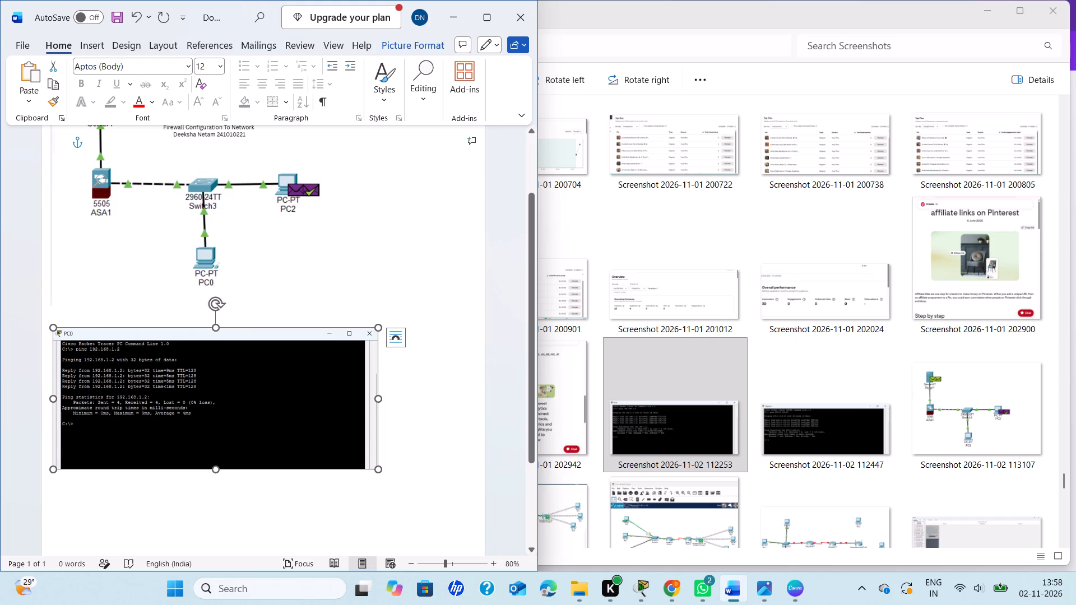
left_click(386, 462)
Browse the 2026-11-02 captures in the Screenshots folder for the next topology picture to add.
scroll(386, 462, "down", 2)
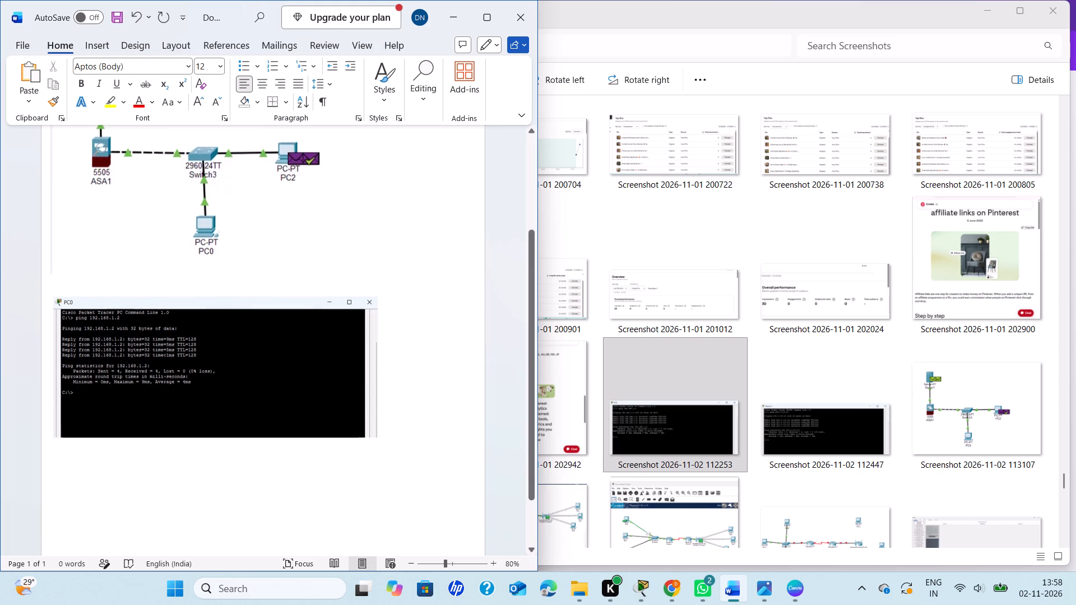
scroll(386, 462, "down", 2)
scroll(755, 487, "down", 2)
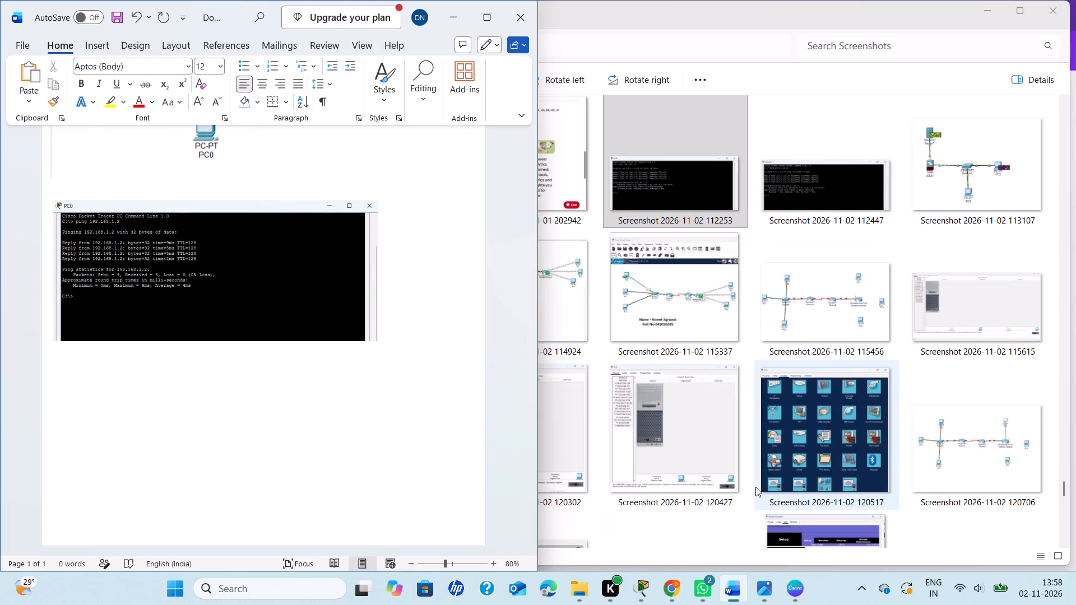
scroll(755, 487, "right", 1)
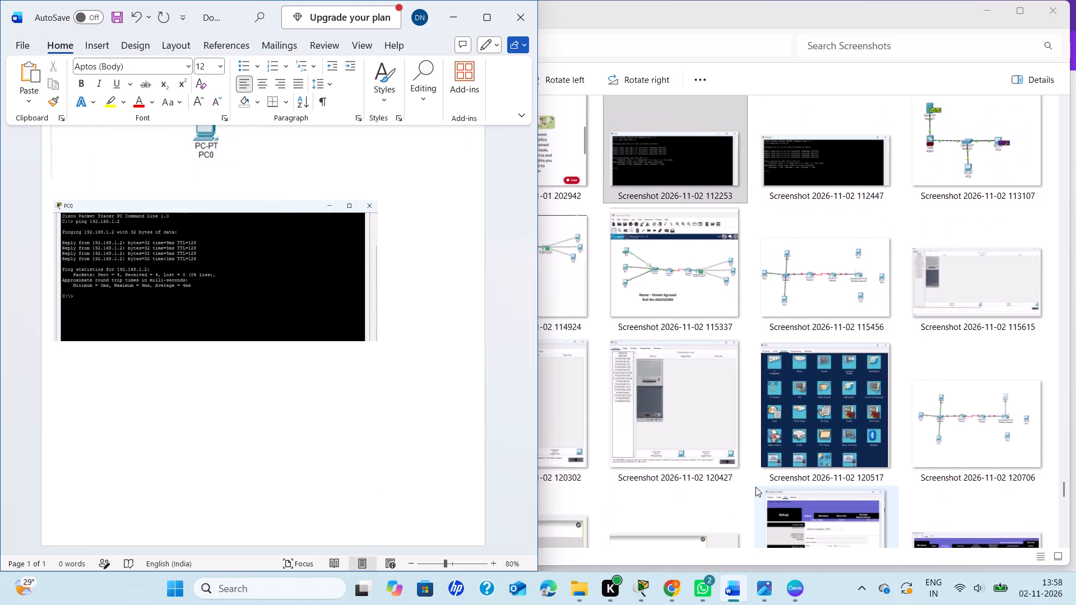
scroll(755, 487, "right", 1)
left_click(454, 10)
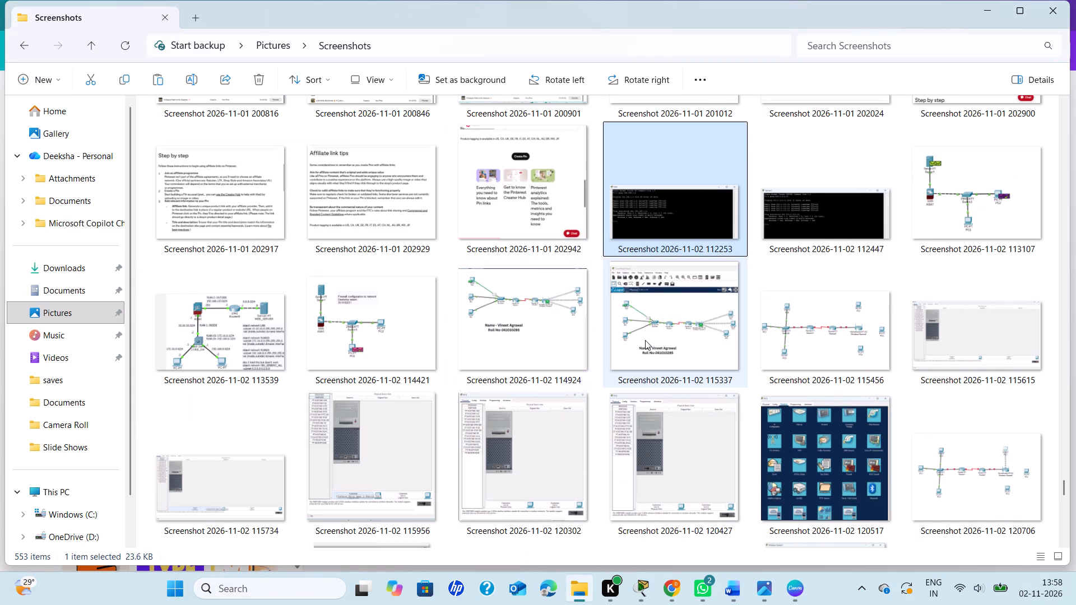
scroll(645, 340, "down", 1)
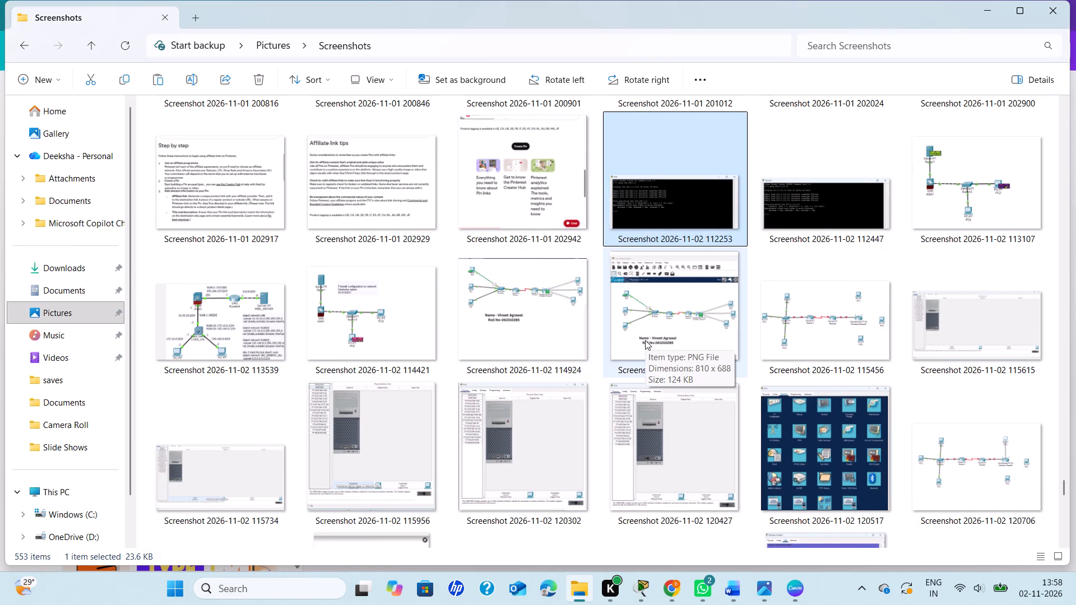
scroll(645, 340, "down", 4)
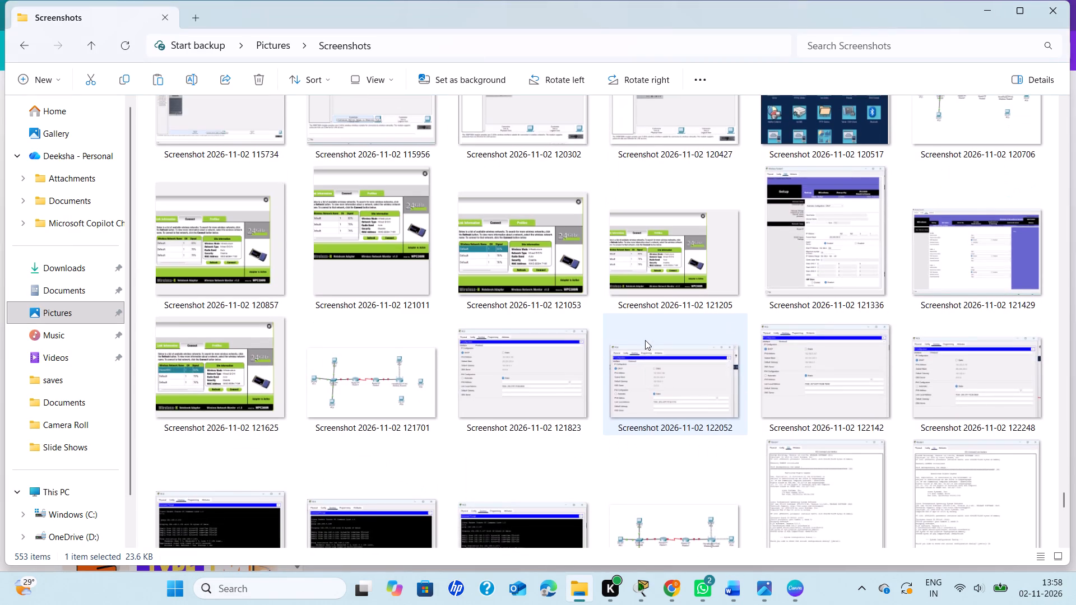
scroll(645, 340, "down", 4)
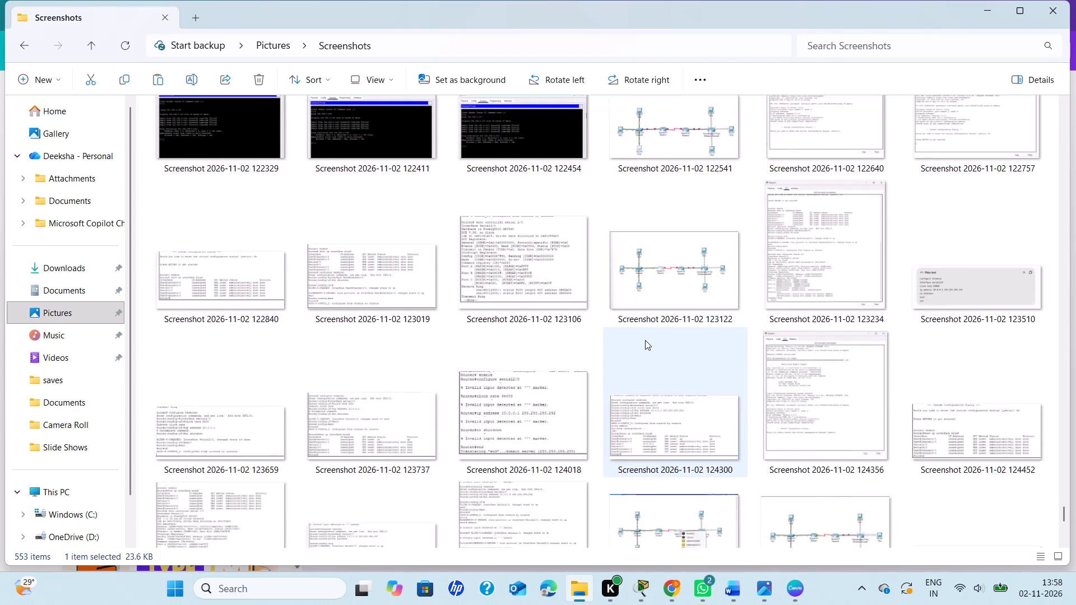
scroll(645, 340, "down", 3)
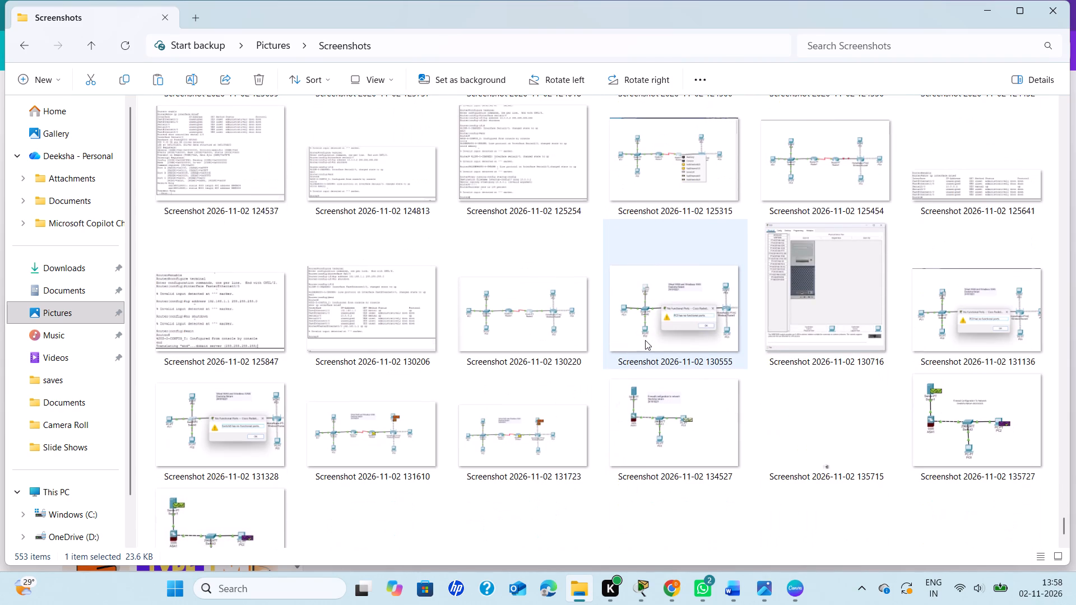
scroll(645, 340, "down", 1)
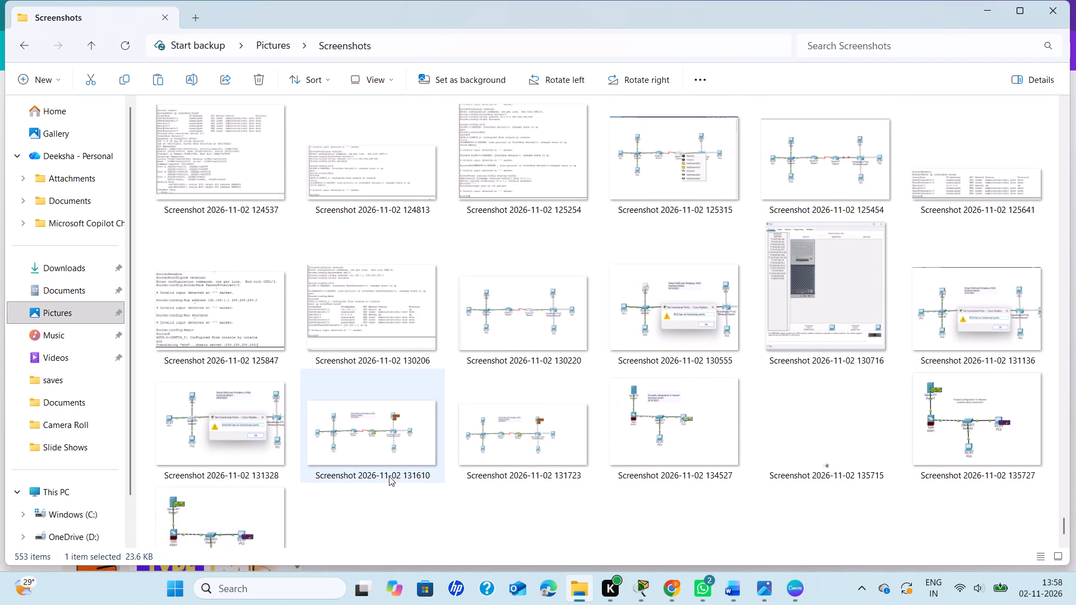
double_click(392, 444)
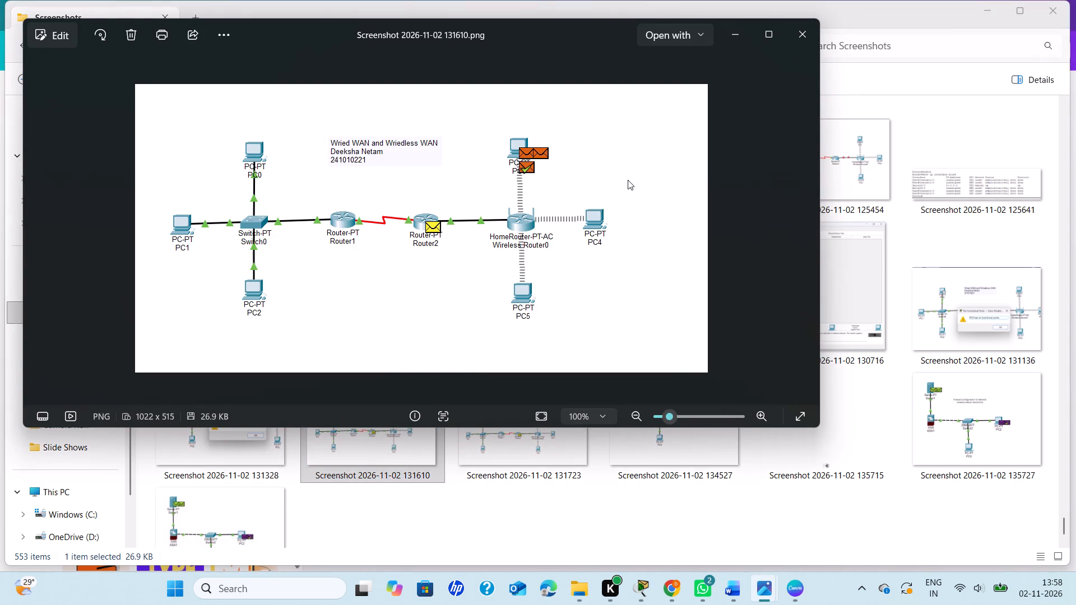
left_click(816, 32)
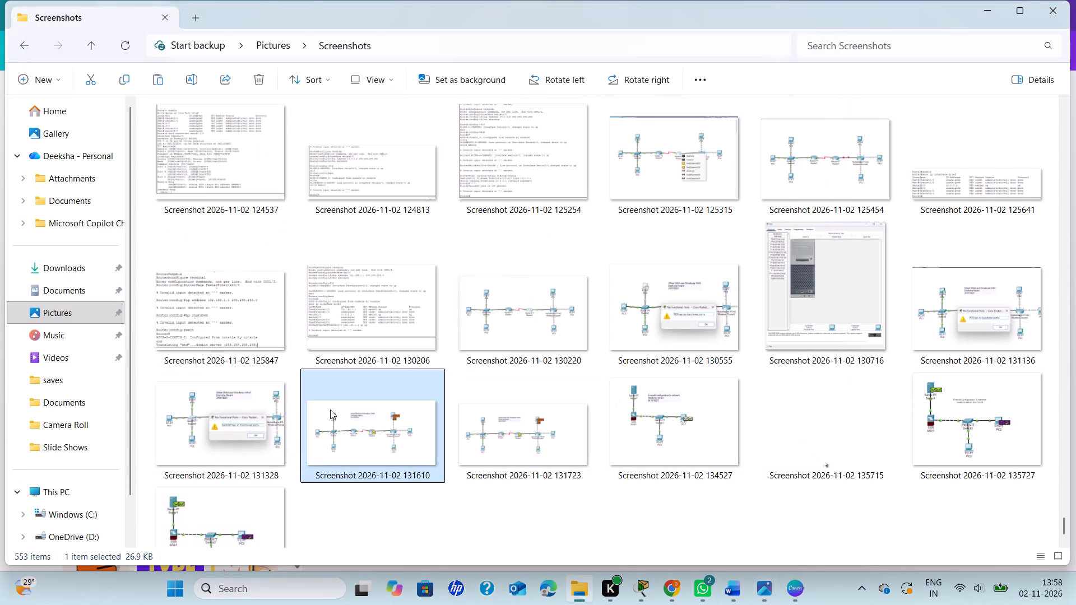
right_click(410, 447)
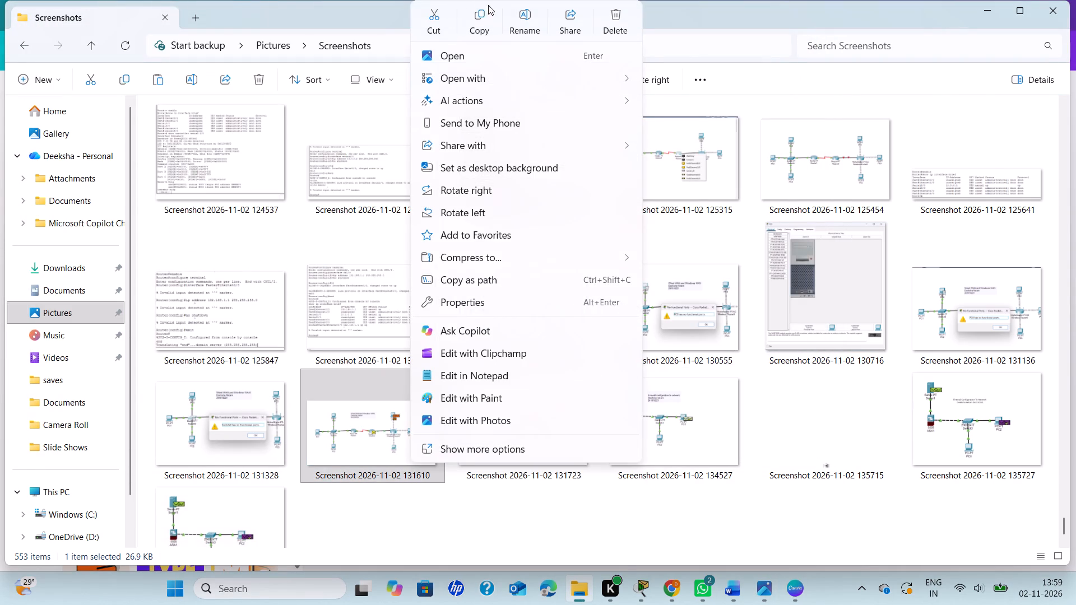
left_click(484, 16)
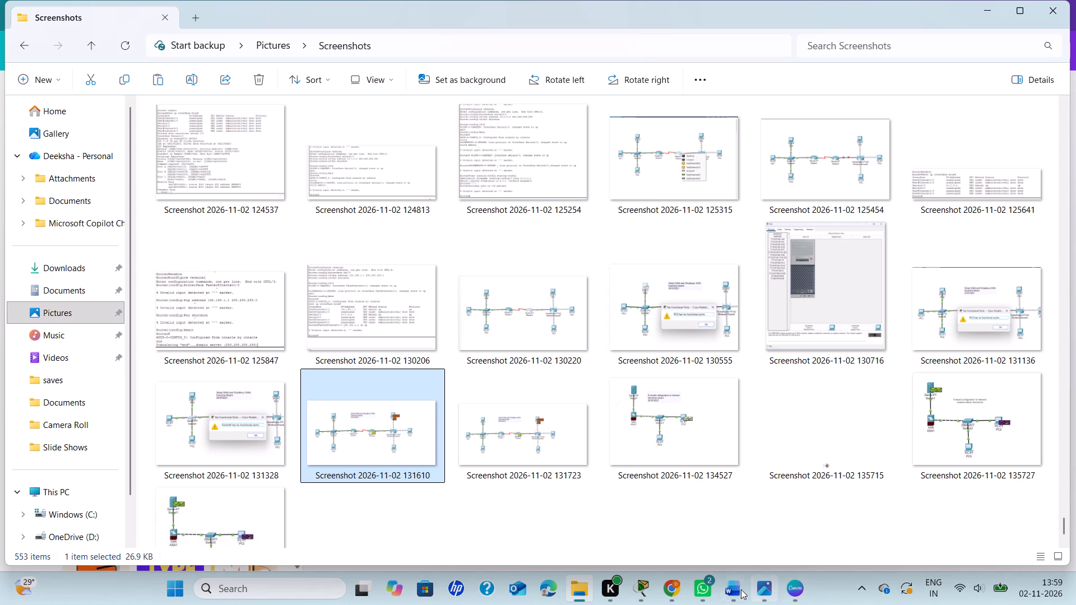
left_click(734, 586)
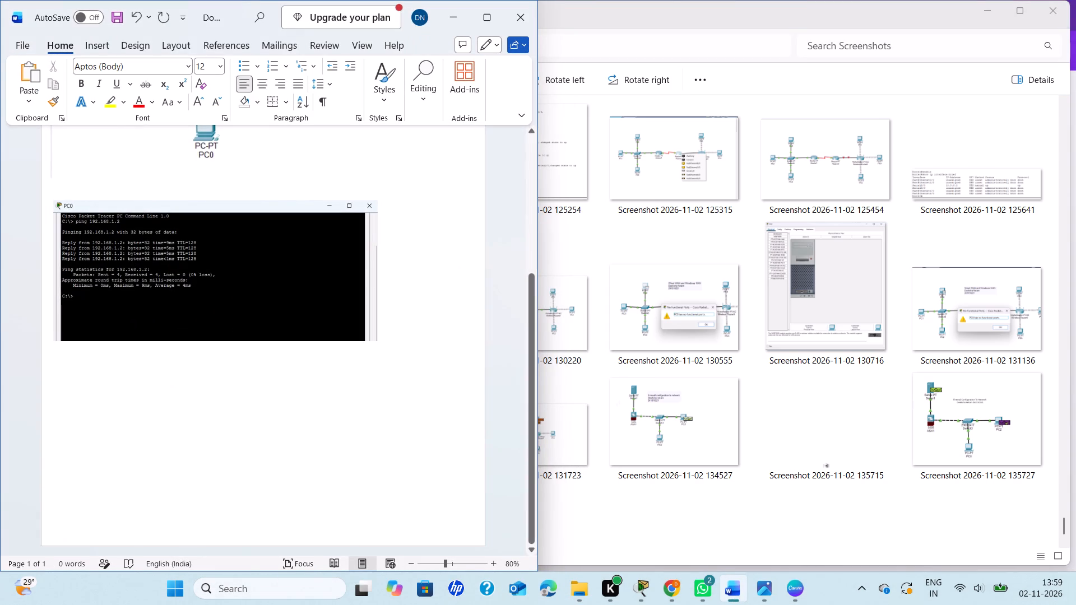
key("ctrl+v")
Move the firewall topology picture down the page so its top sits below the WAN diagram's router row.
scroll(397, 383, "up", 1)
left_click(397, 383)
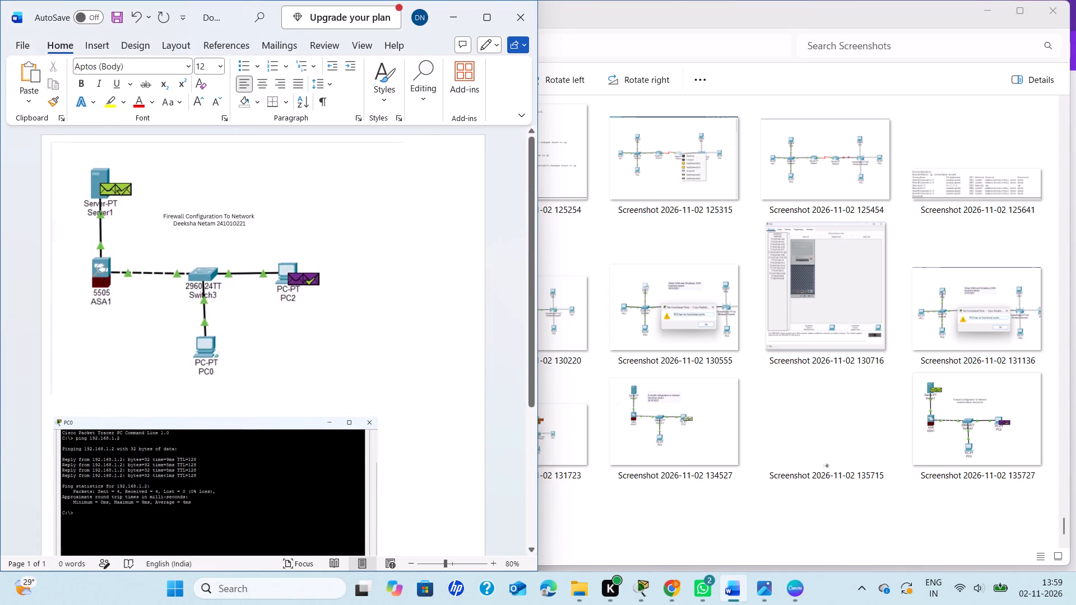
left_click_drag(326, 352, 370, 542)
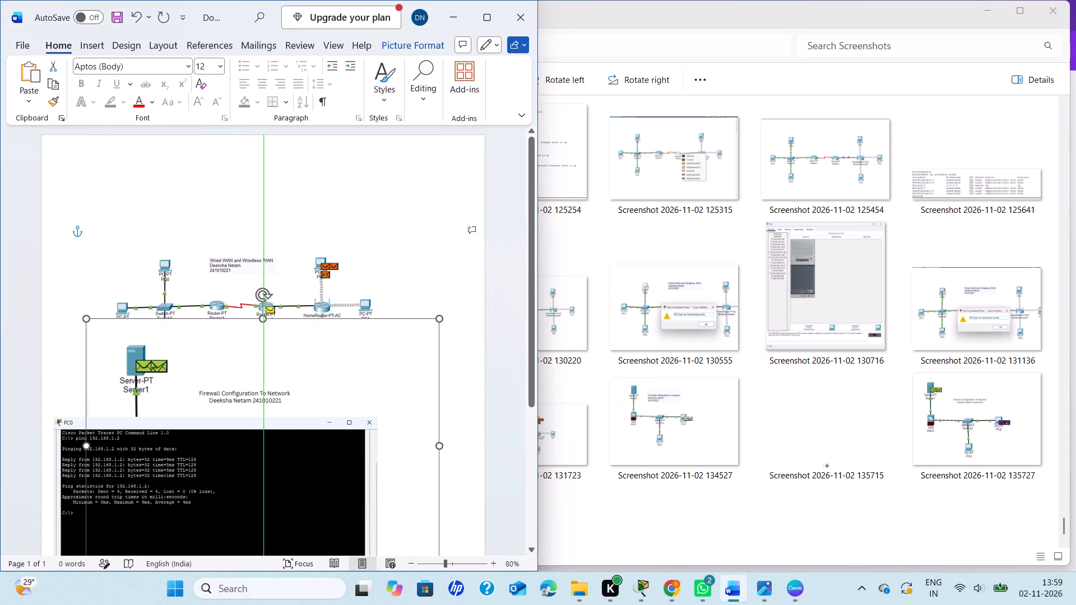
left_click_drag(370, 542, 369, 547)
Select the pasted wired and wireless WAN topology picture and open its picture options.
left_click(316, 292)
double_click(316, 292)
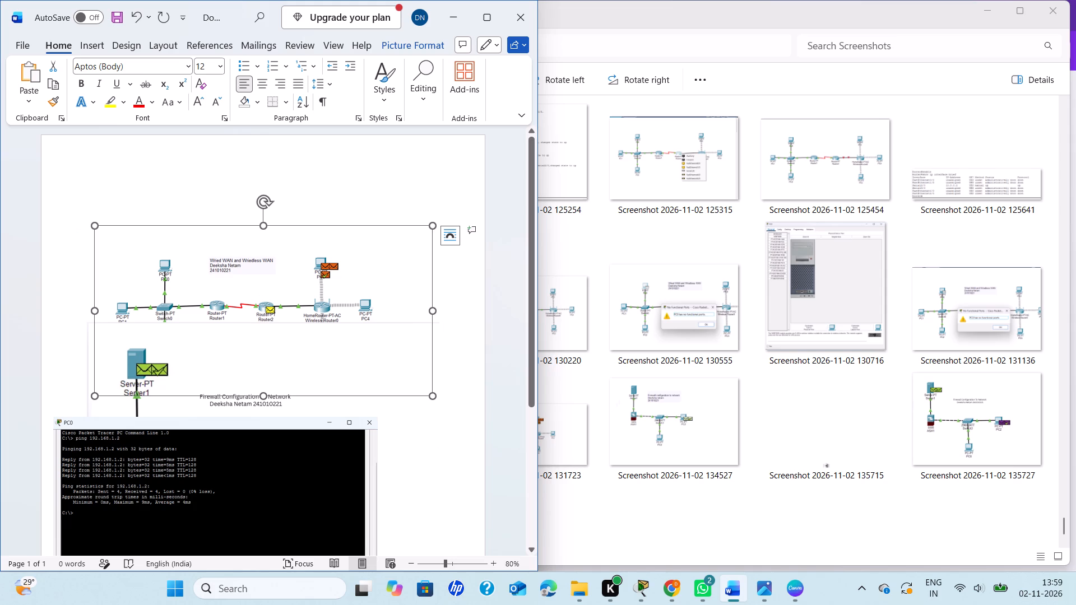
right_click(316, 295)
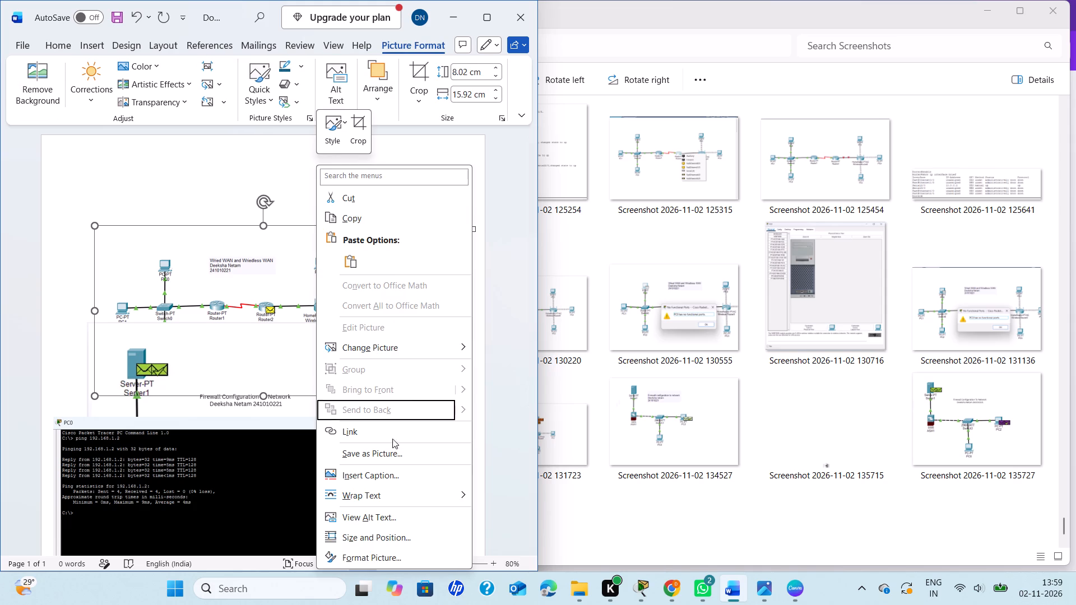
Set the Wired WAN and Wireless WAN topology picture to In Front of Text and move it down over the PC0 ping screenshot's lower part.
left_click(386, 500)
left_click(509, 456)
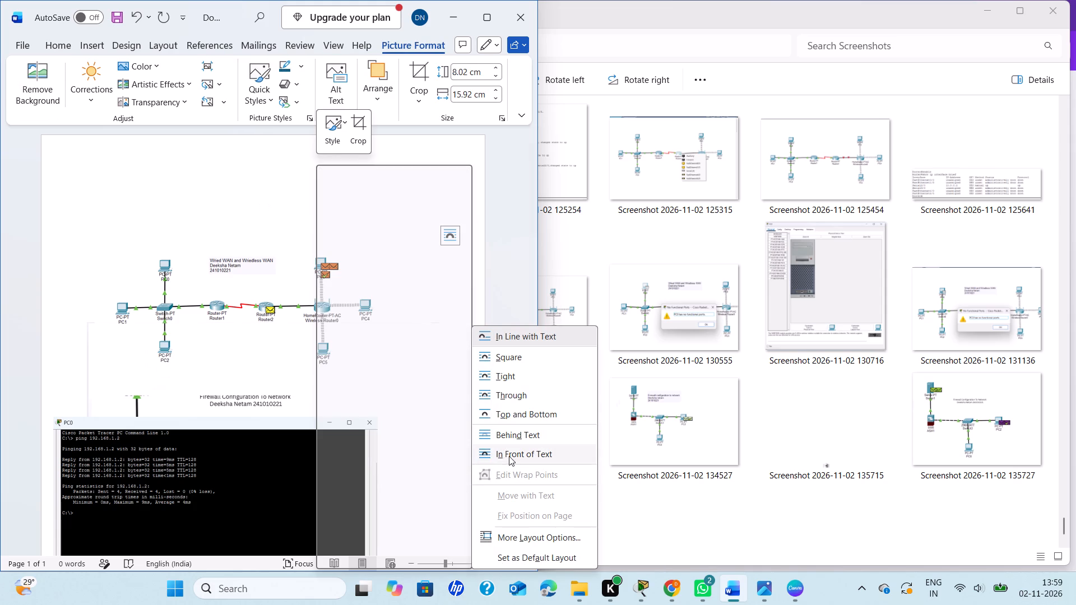
left_click_drag(308, 294, 317, 539)
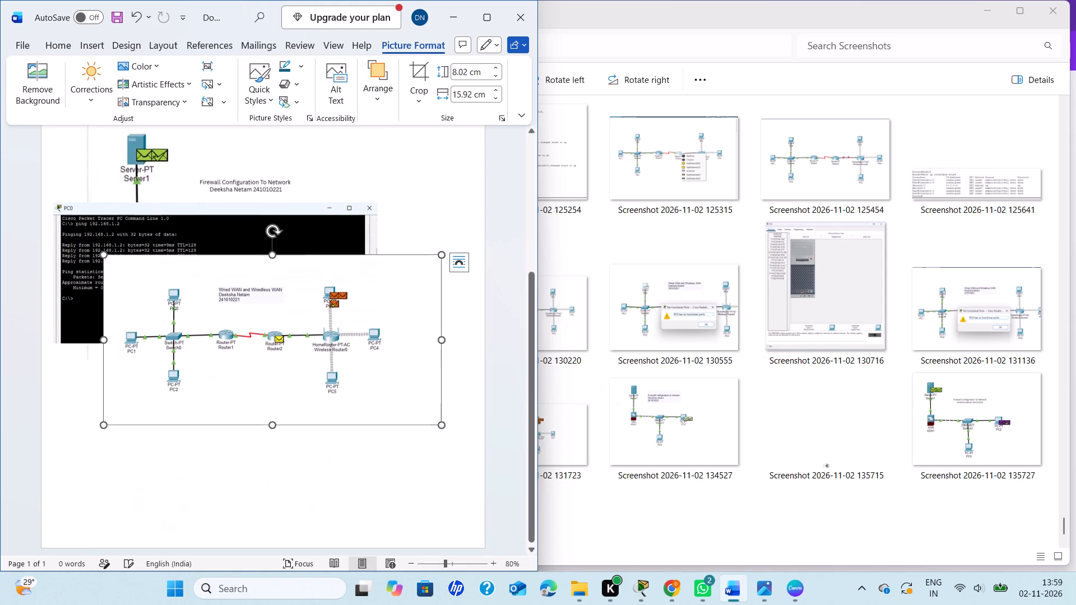
Move the firewall topology picture back up to the top of the page, above the PC0 ping screenshot and near the left edge.
scroll(324, 156, "up", 1)
left_click(297, 244)
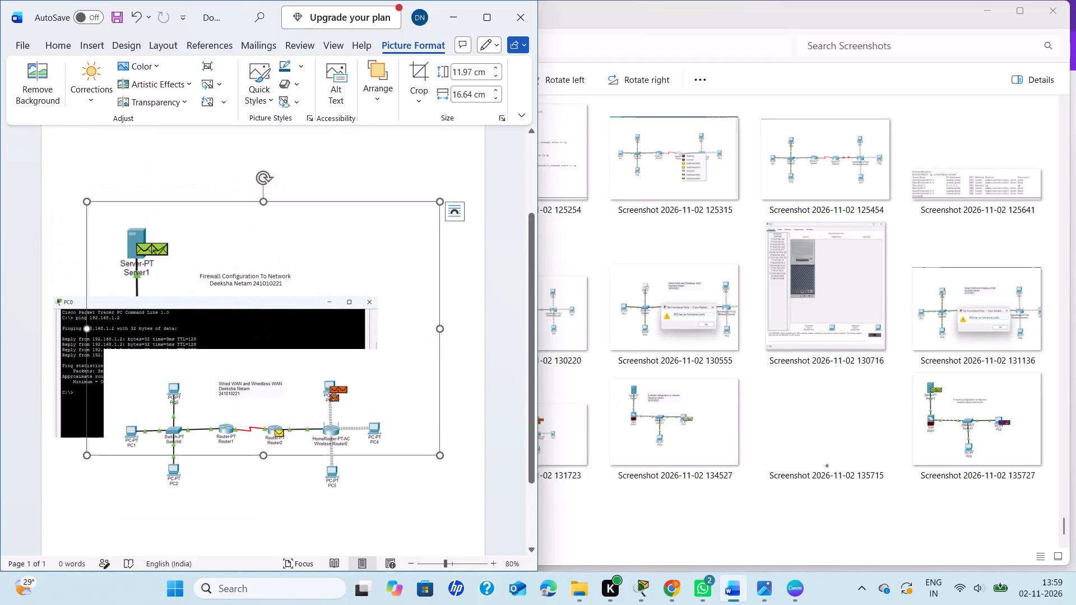
left_click_drag(285, 249, 256, 131)
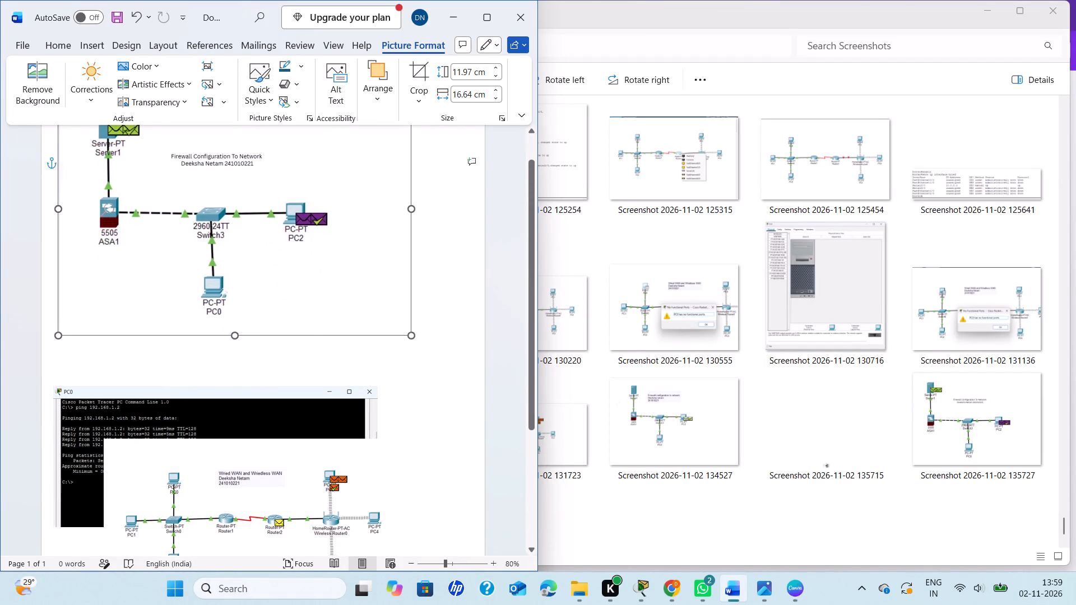
left_click_drag(256, 131, 256, 177)
scroll(256, 177, "up", 2)
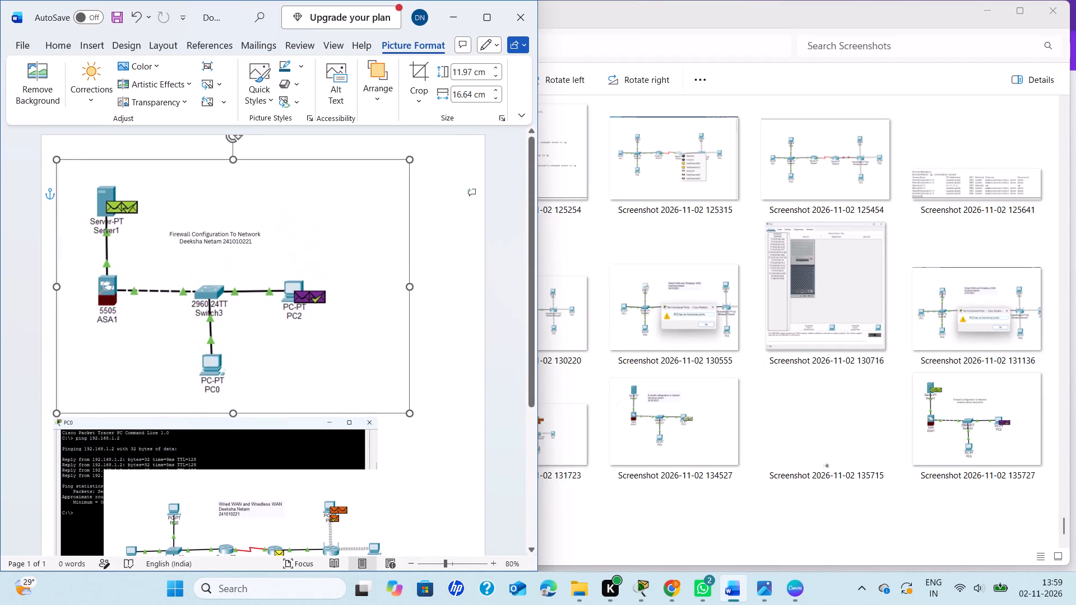
left_click_drag(244, 232, 240, 221)
Move the Wired WAN and Wireless WAN picture directly below the PC0 ping screenshot and enlarge it to about 8.63 × 17.15 cm.
scroll(235, 287, "down", 1)
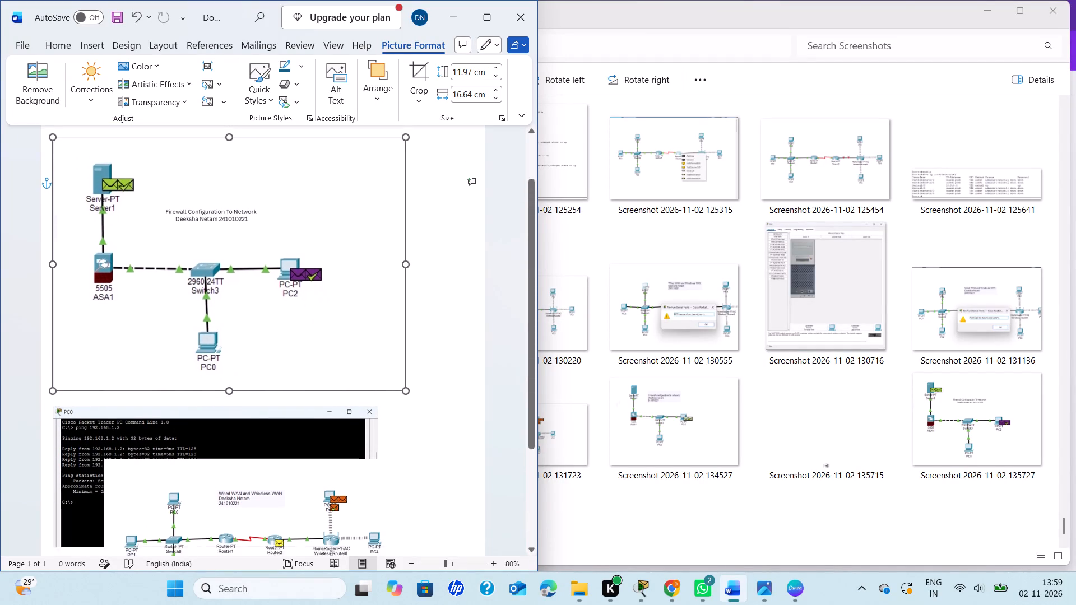
scroll(235, 287, "down", 2)
left_click(272, 326)
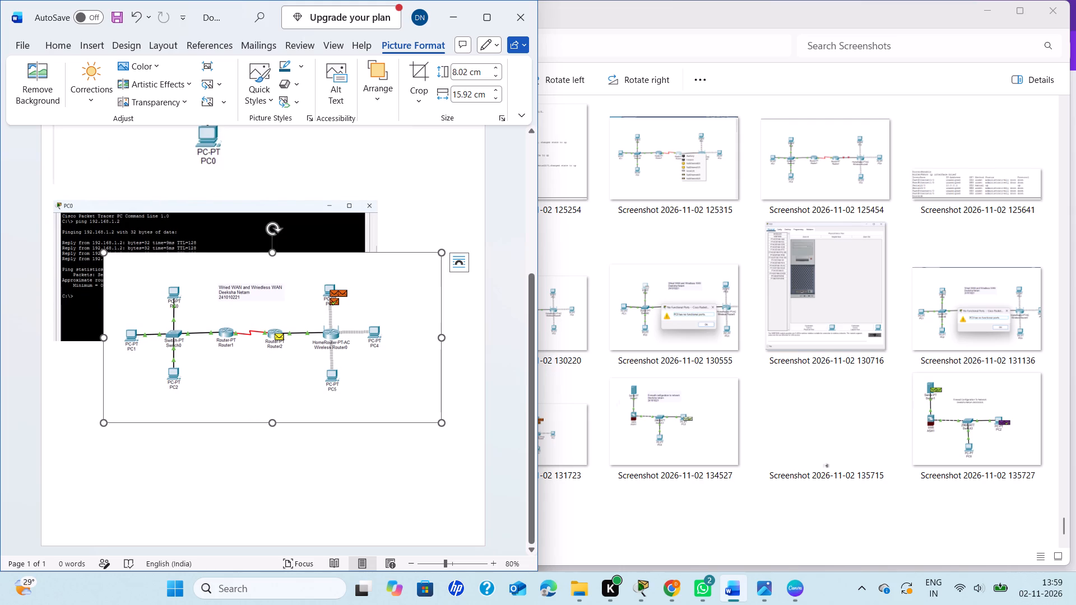
left_click_drag(275, 384, 236, 500)
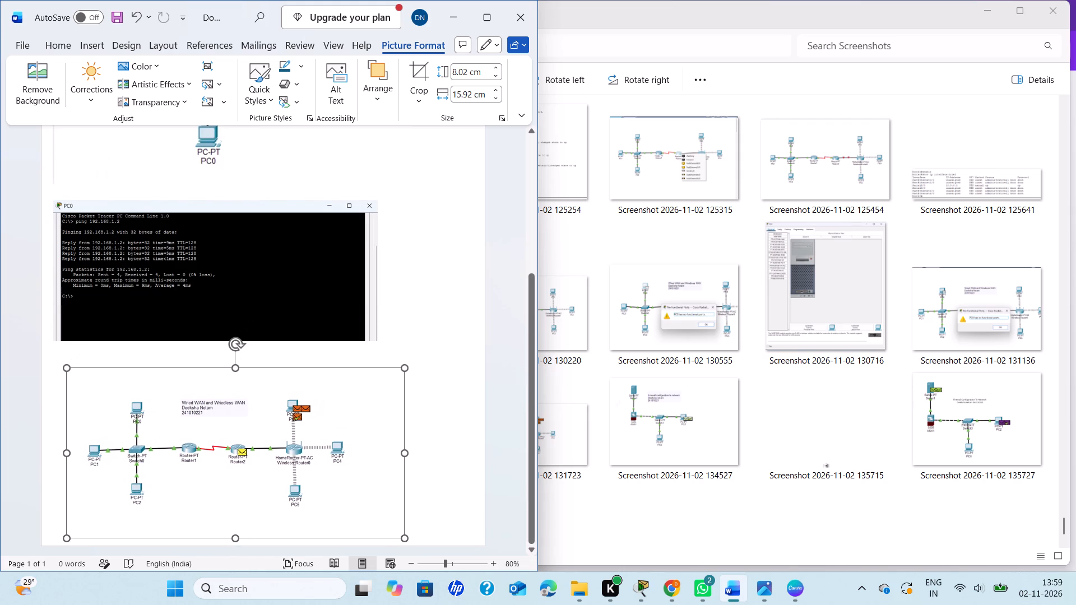
left_click_drag(236, 500, 226, 492)
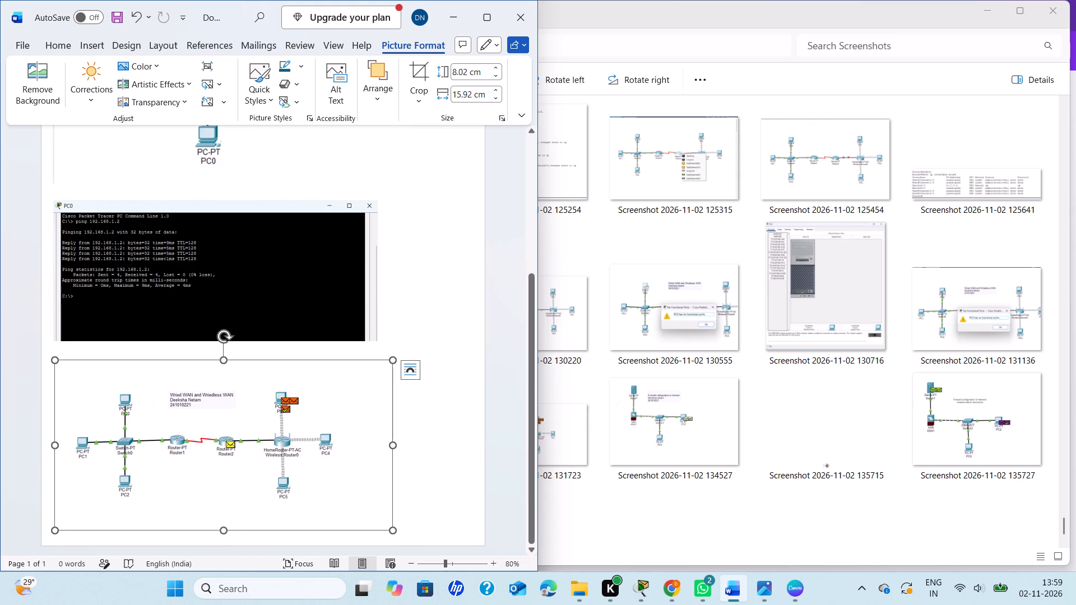
left_click_drag(395, 530, 416, 531)
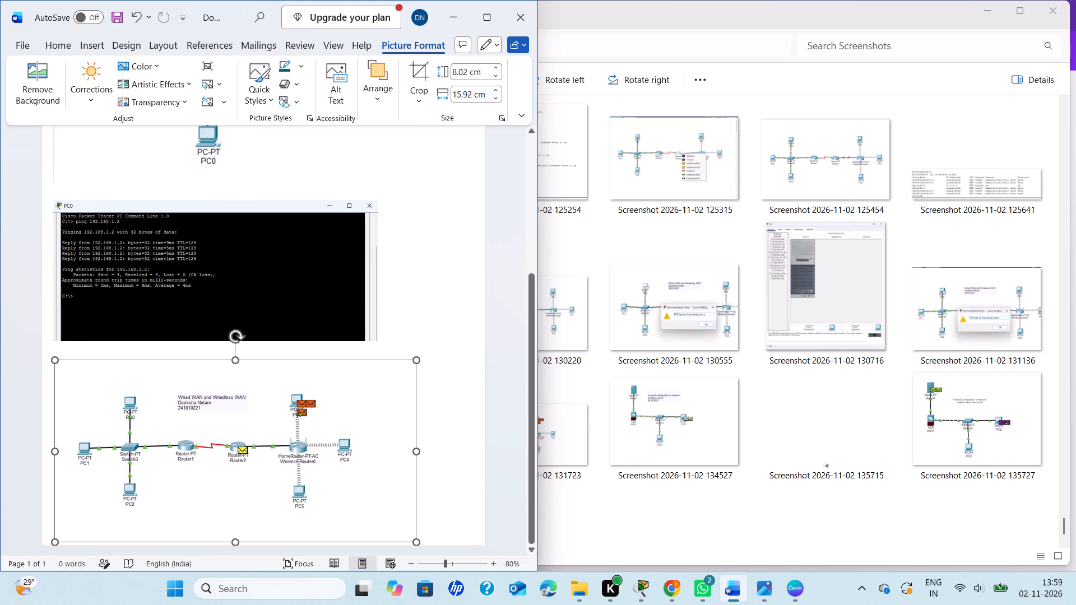
left_click_drag(416, 531, 418, 532)
Add a new line in the document body beside the Wired WAN and Wireless WAN picture.
scroll(418, 532, "down", 2)
scroll(481, 480, "down", 2)
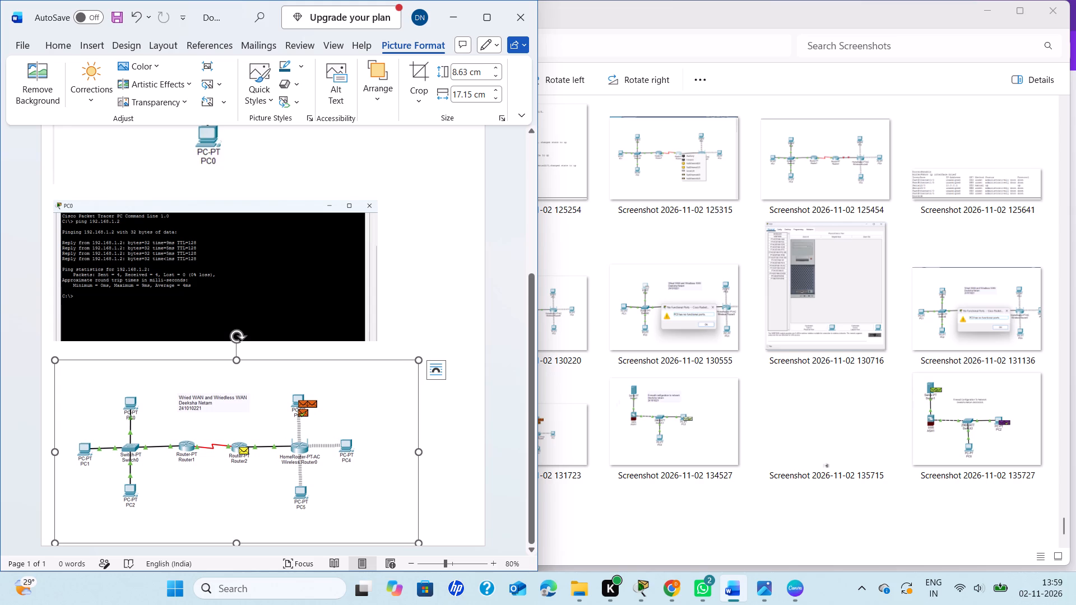
left_click(454, 501)
key("Return")
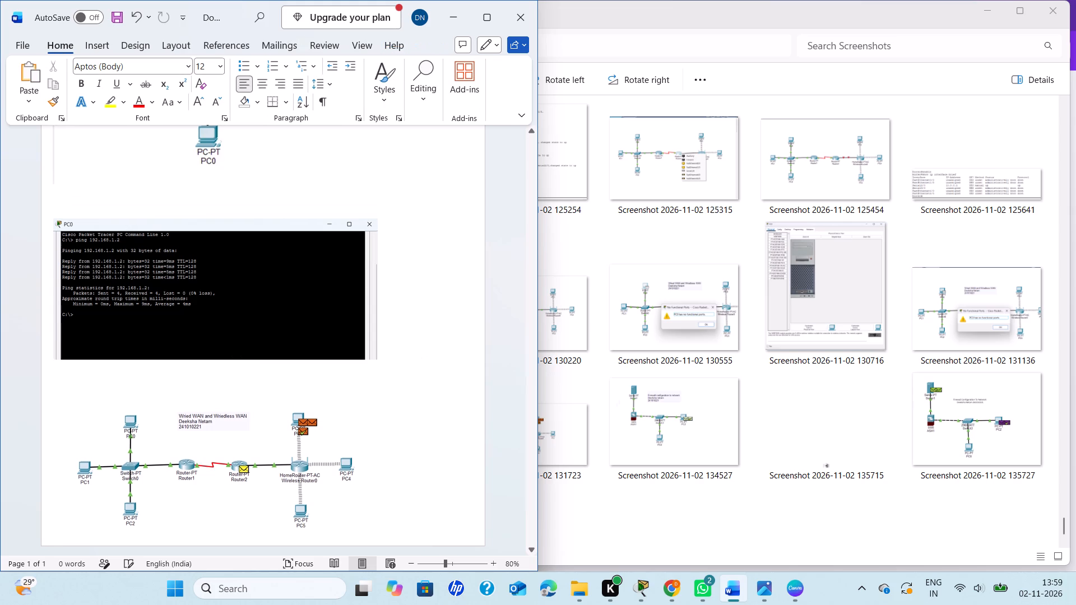
Enlarge the Wired WAN and Wireless WAN picture to about 9.39 × 18.65 cm and align it against the page's left edge below the ping screenshot.
scroll(454, 501, "down", 8)
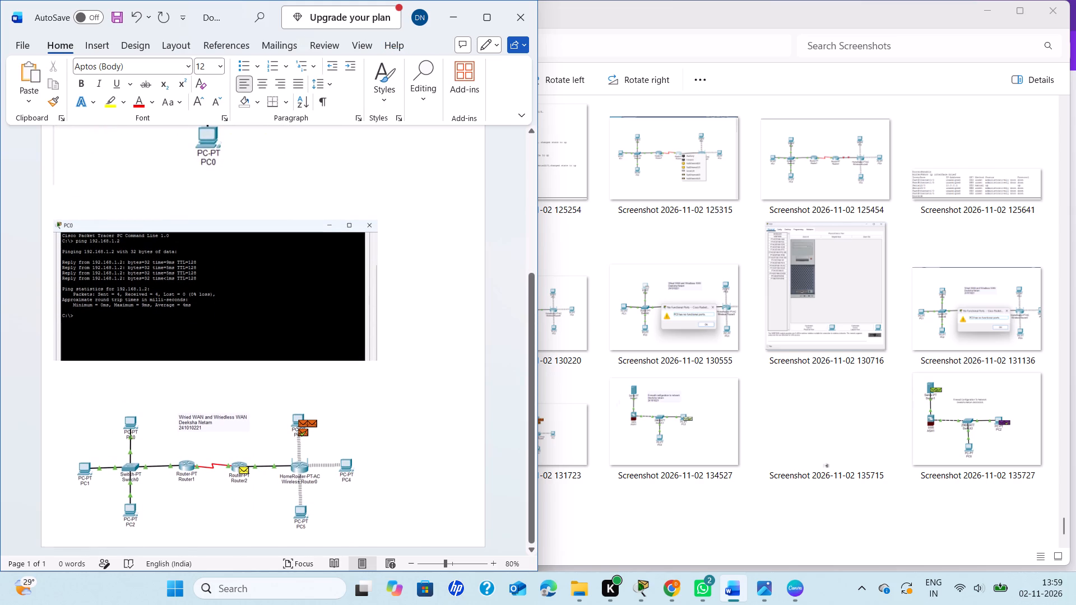
left_click(308, 477)
left_click(308, 477)
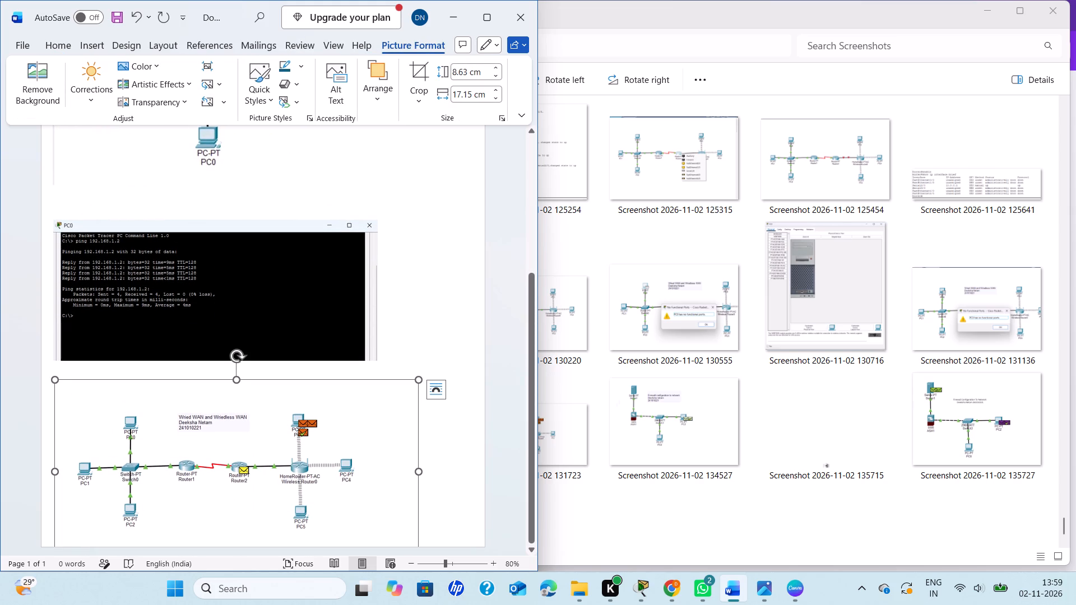
left_click_drag(281, 473, 272, 478)
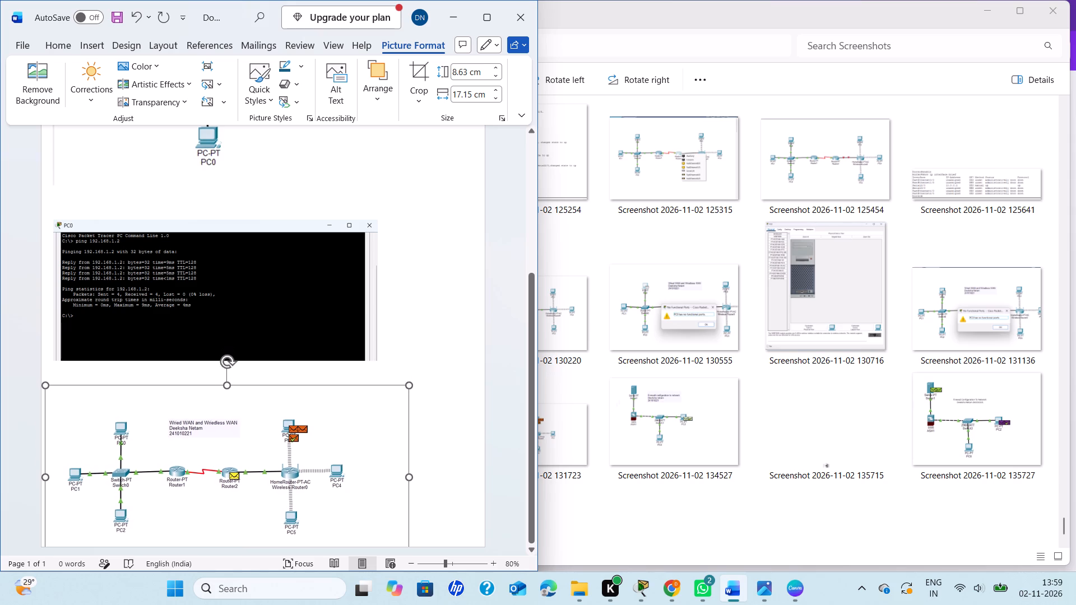
left_click_drag(272, 478, 275, 467)
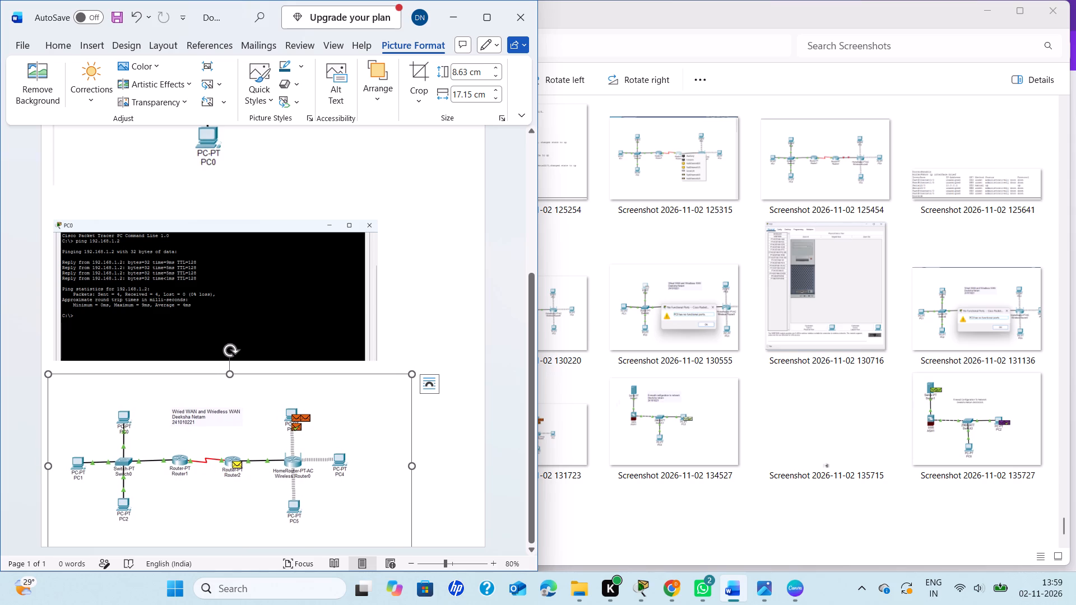
left_click_drag(383, 510, 386, 492)
left_click_drag(412, 543, 421, 562)
left_click_drag(357, 480, 349, 499)
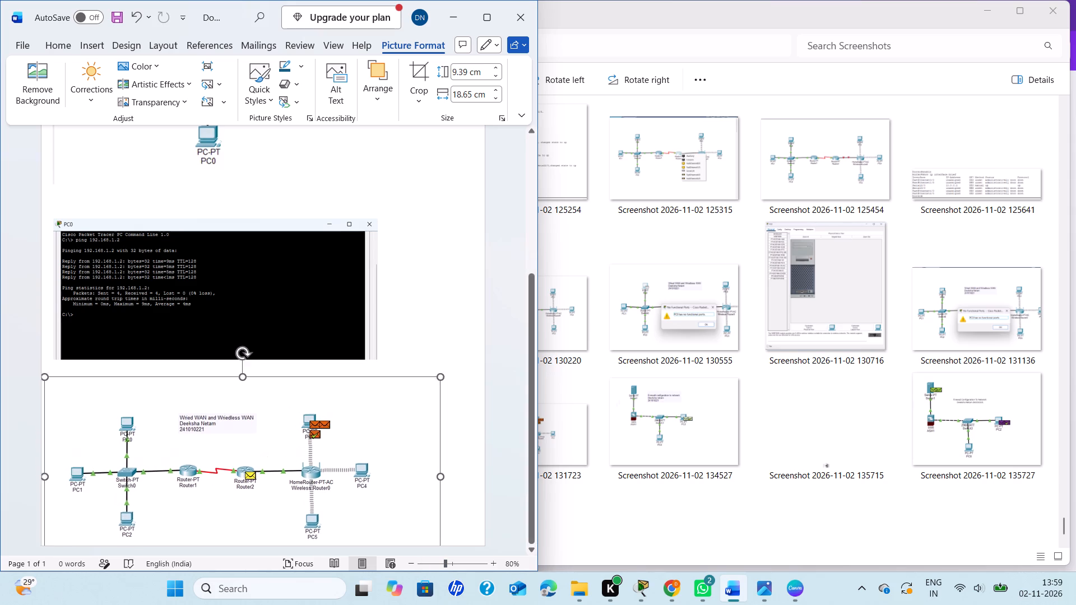
left_click_drag(349, 499, 332, 495)
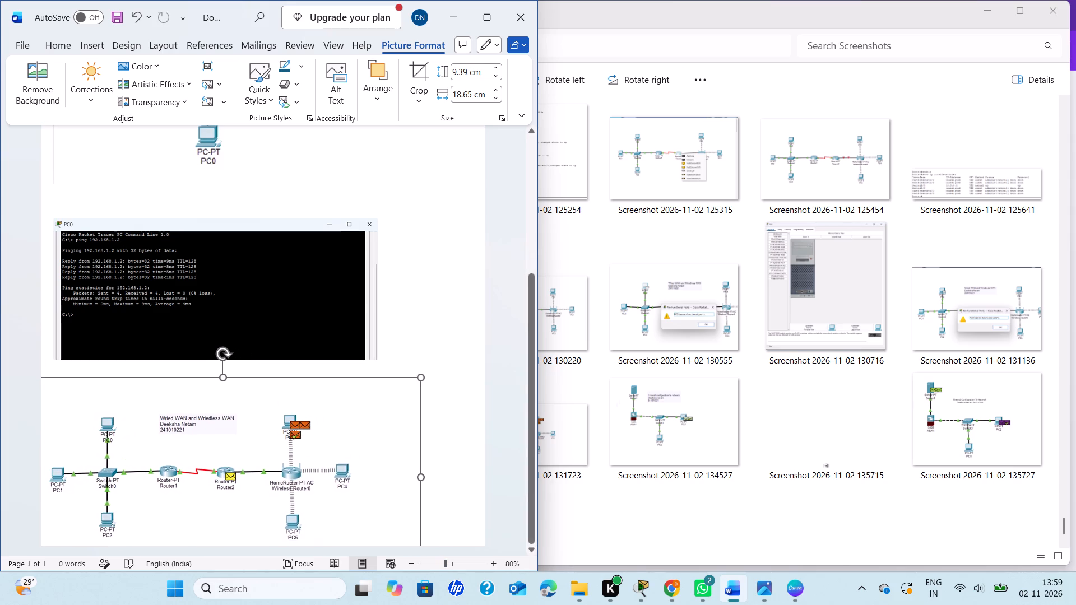
left_click_drag(332, 495, 333, 496)
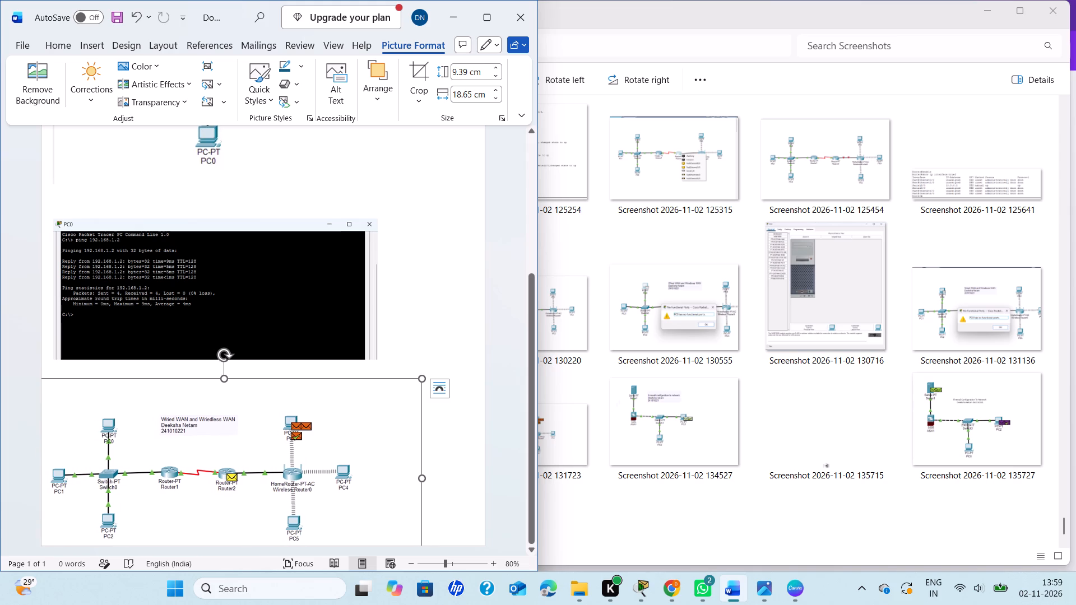
scroll(454, 468, "down", 2)
scroll(790, 342, "up", 5)
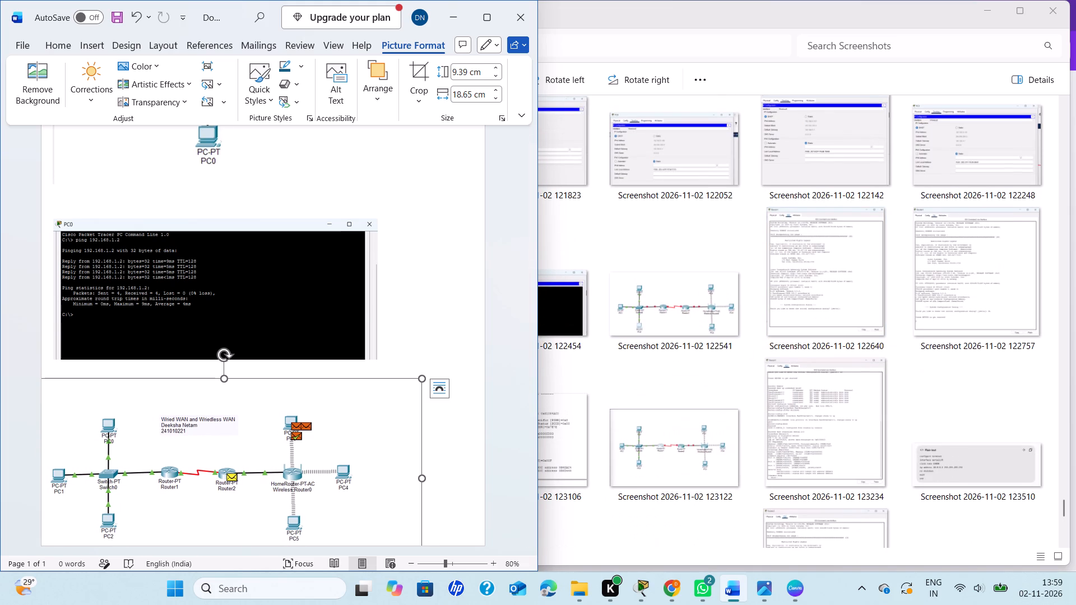
left_click(443, 3)
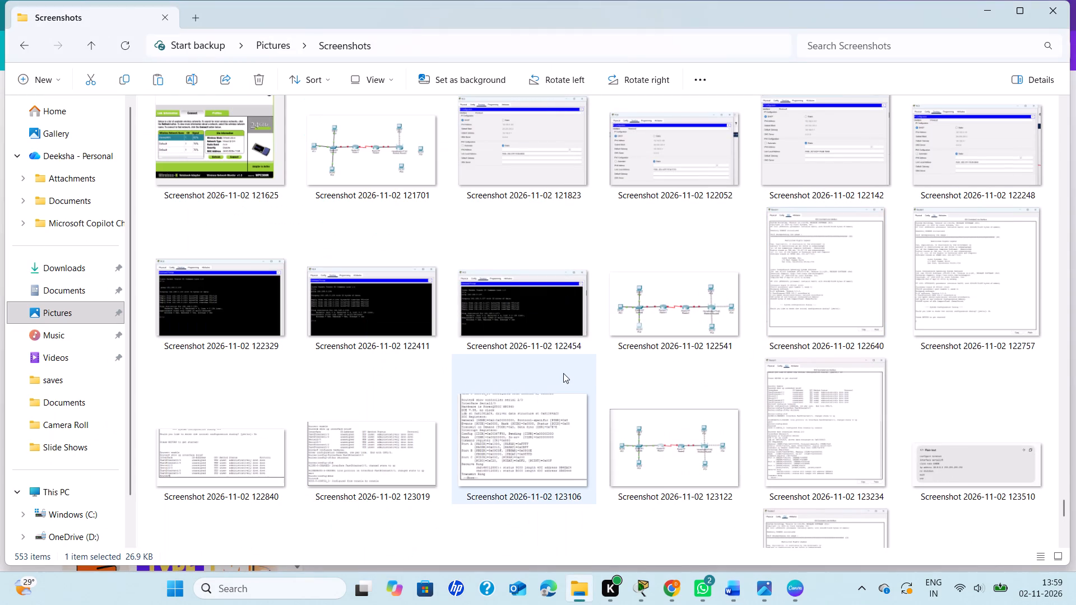
double_click(507, 287)
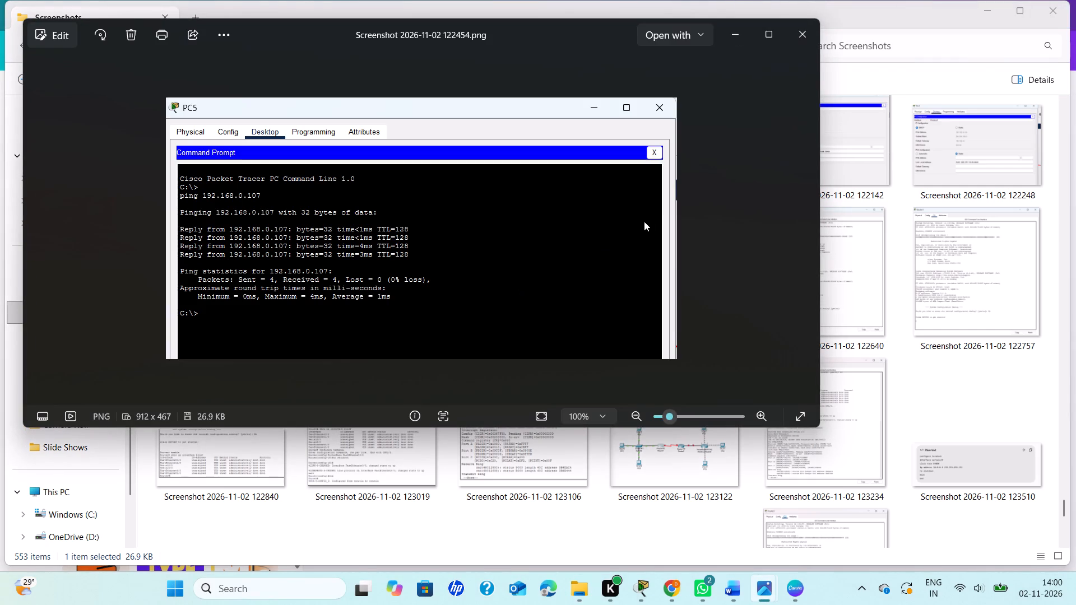
left_click(794, 30)
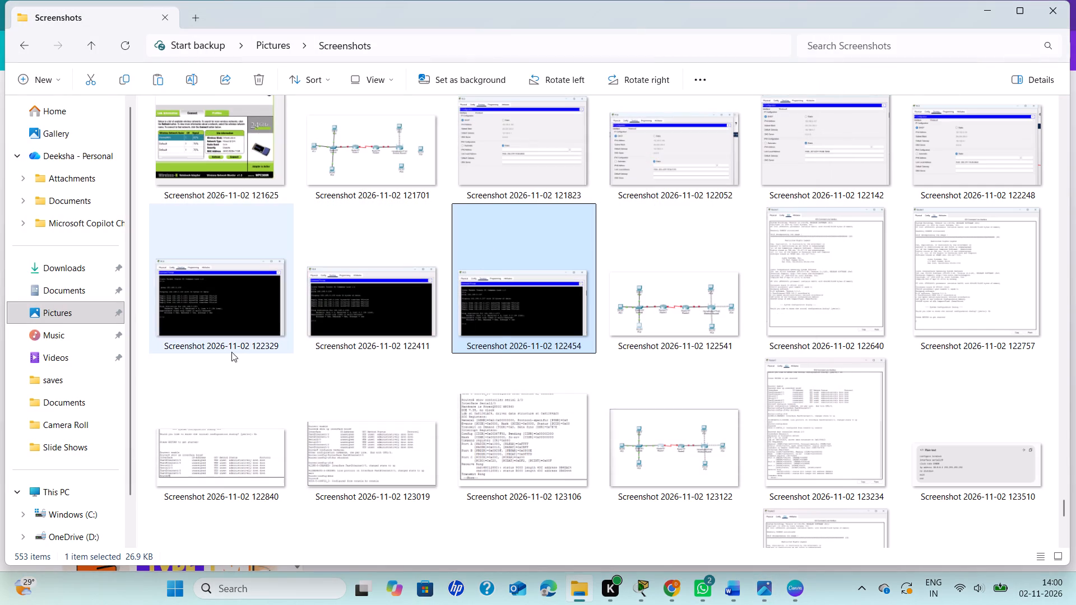
triple_click(228, 351)
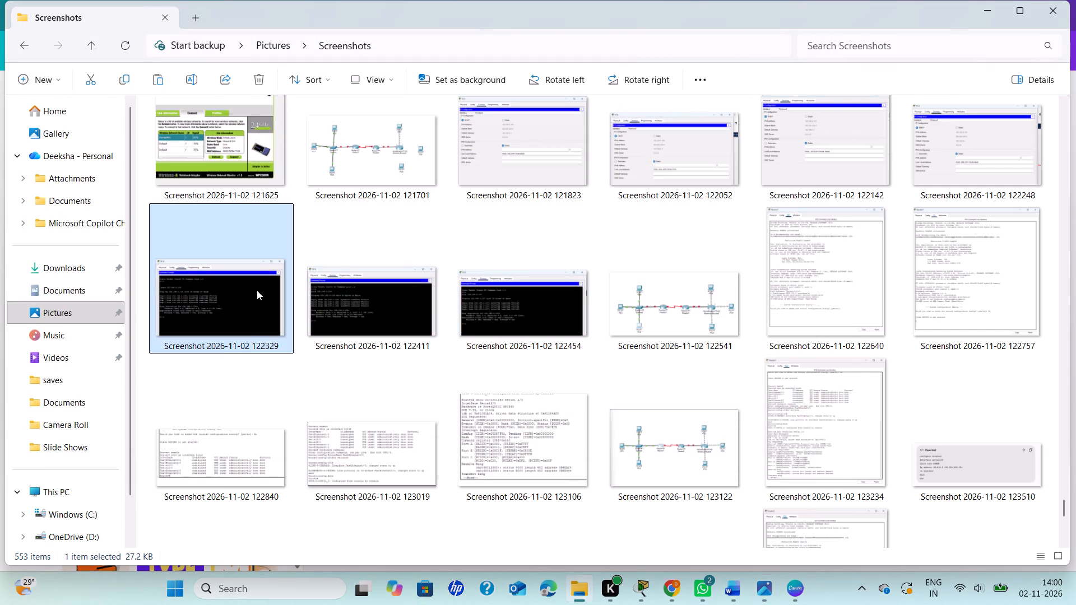
double_click(257, 290)
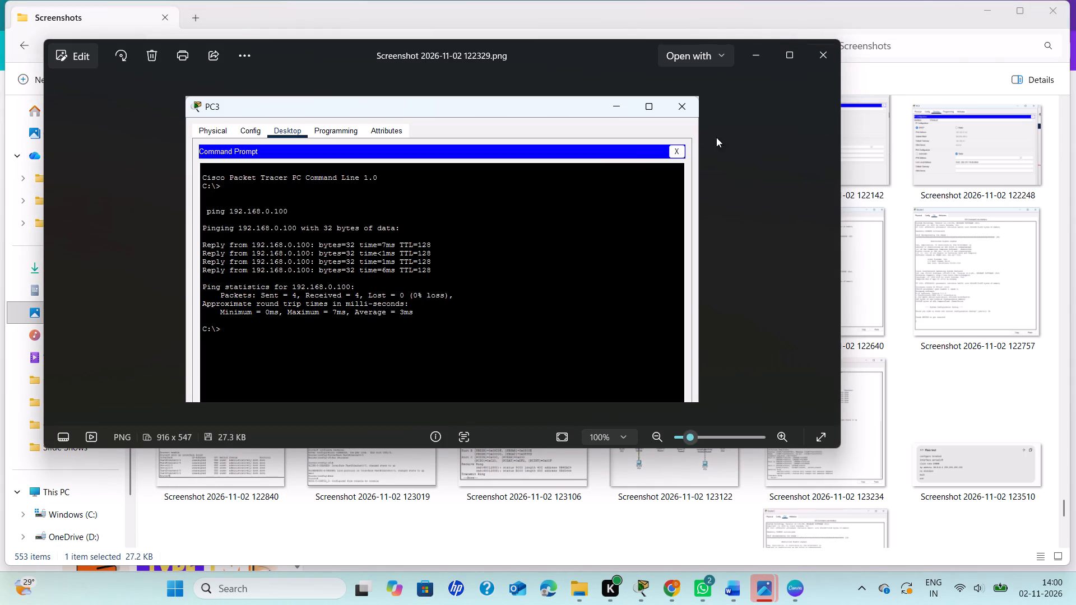
left_click(816, 57)
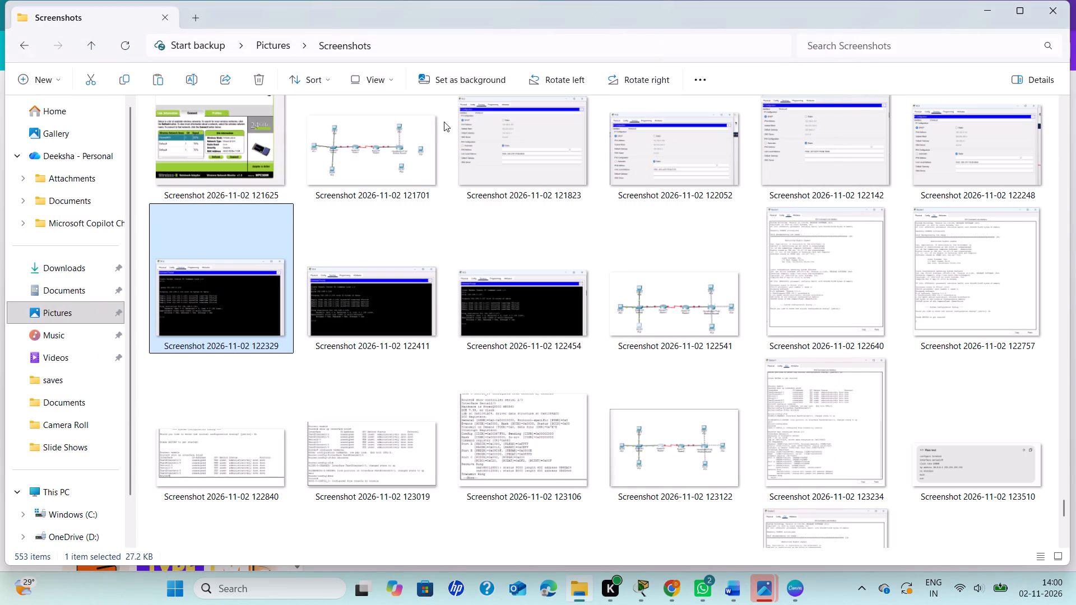
right_click(247, 288)
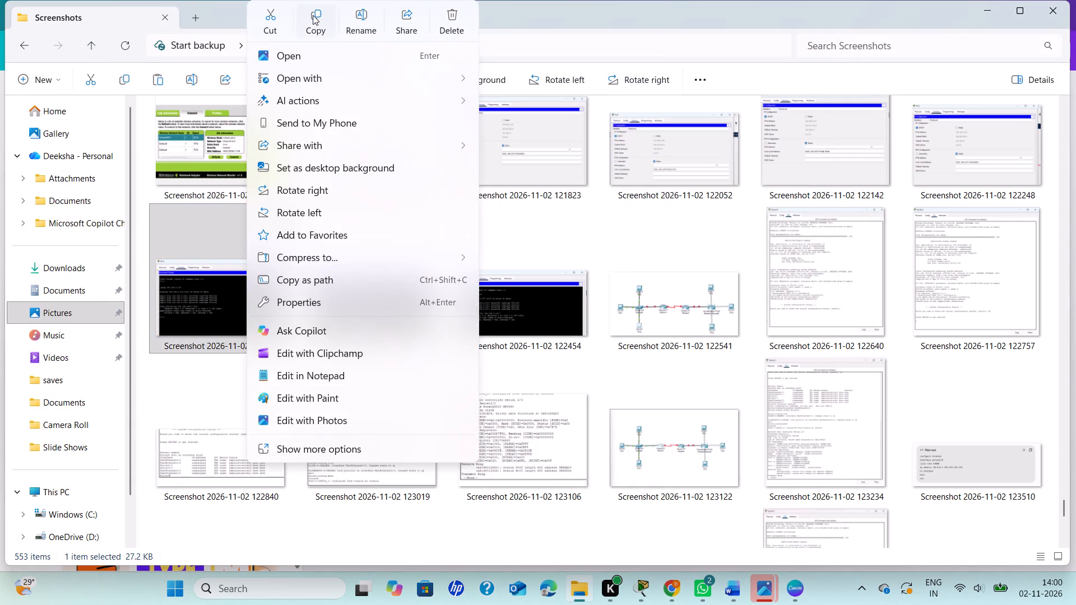
left_click(313, 15)
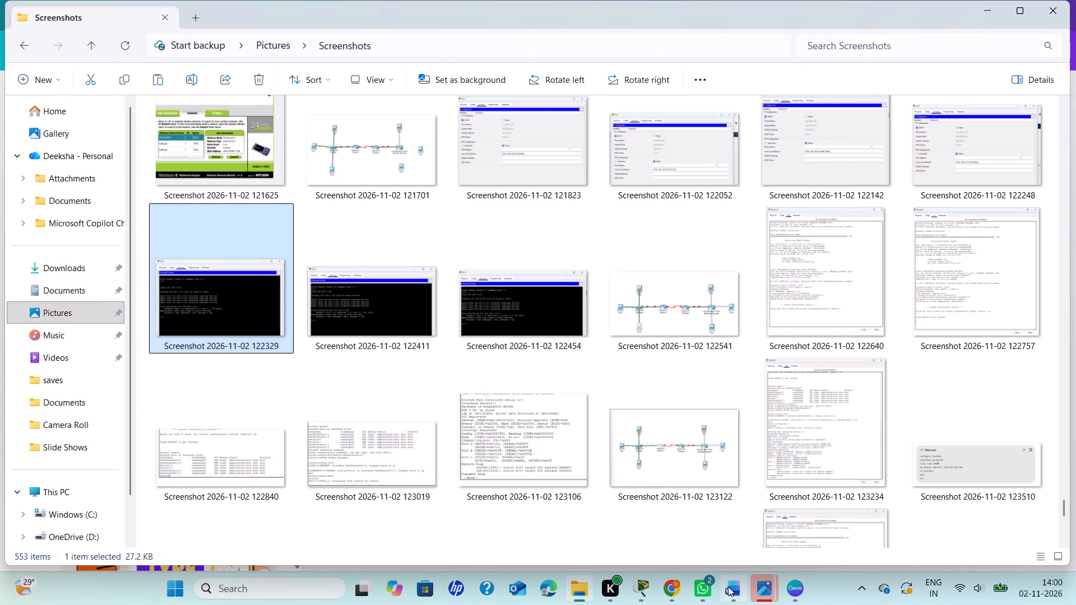
Back in Word, move the PC0 ping screenshot and the Wired WAN and Wireless WAN picture slightly higher on the page.
left_click(728, 587)
scroll(353, 464, "down", 13)
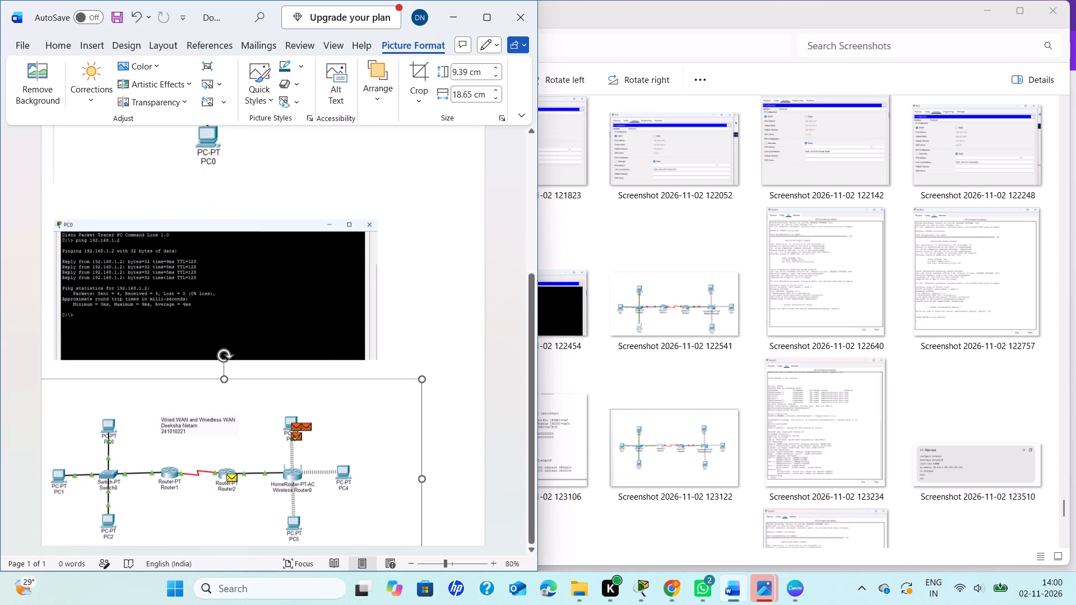
scroll(353, 464, "down", 4)
left_click(320, 326)
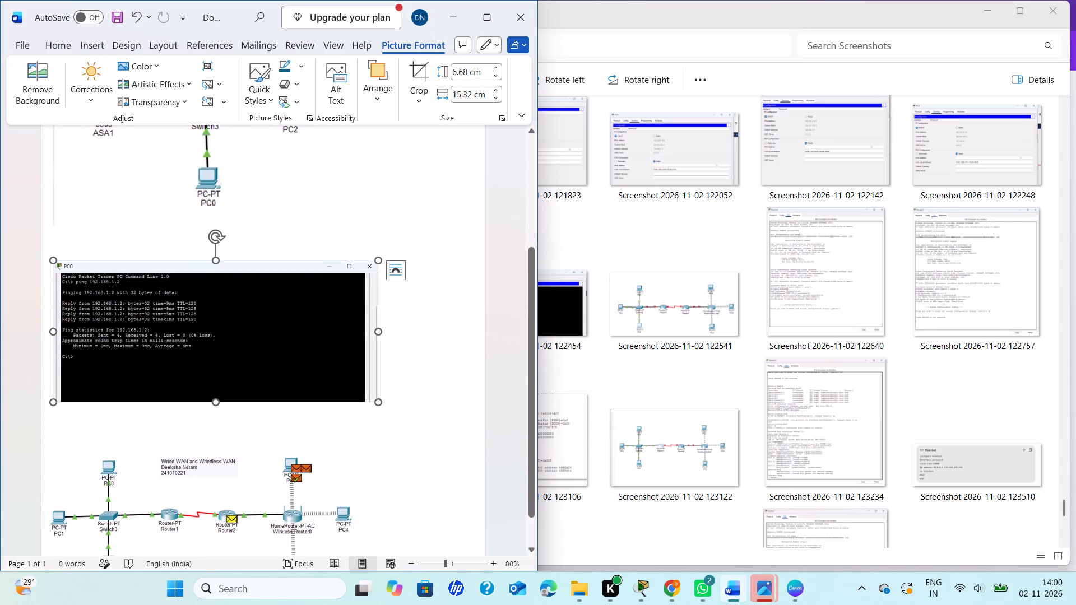
left_click_drag(266, 315, 261, 288)
scroll(422, 375, "down", 1)
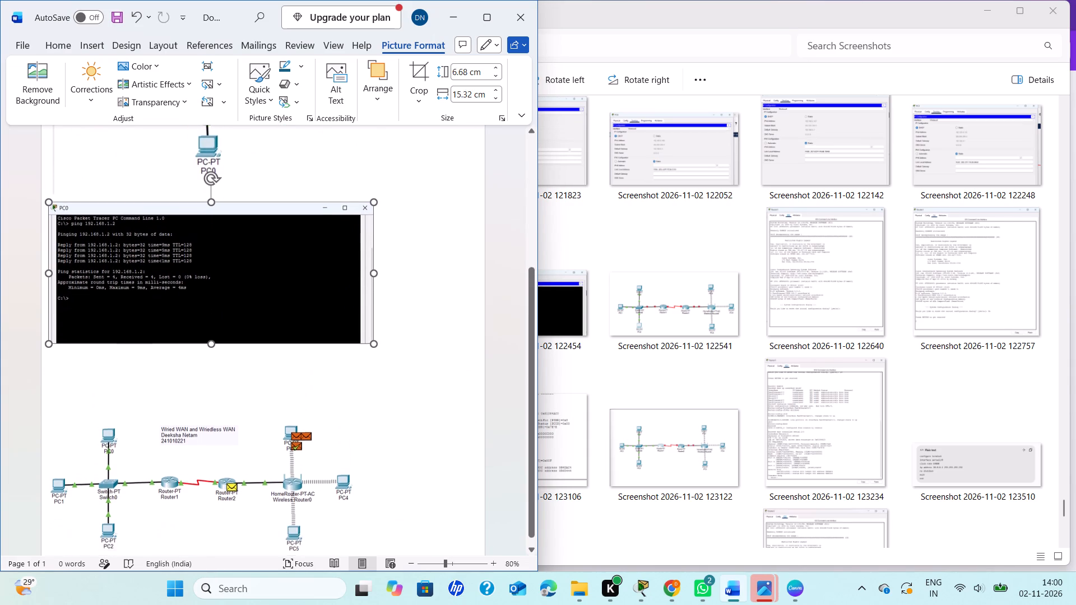
scroll(422, 375, "down", 1)
left_click(196, 444)
left_click_drag(188, 455, 193, 430)
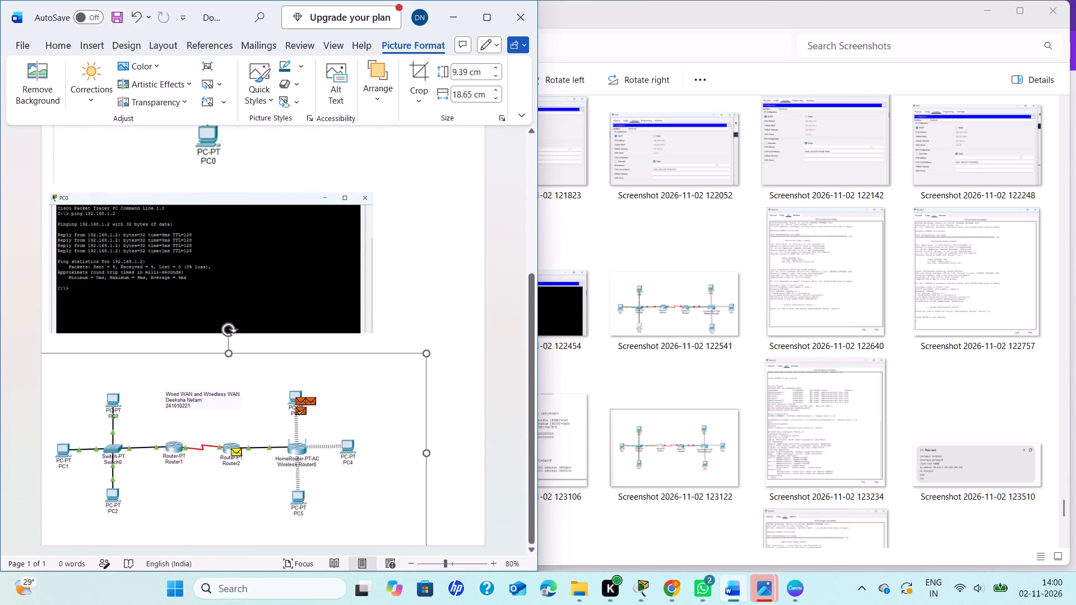
left_click_drag(193, 430, 199, 418)
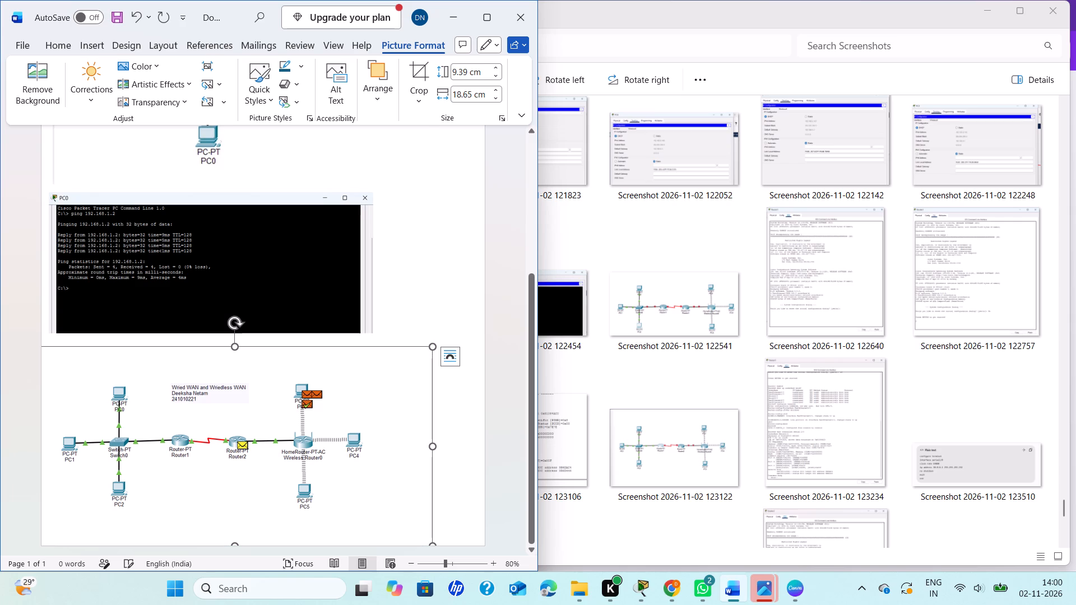
Maximize the document window and shift the firewall topology picture and the PC0 ping screenshot slightly upward.
left_click(489, 18)
scroll(702, 339, "down", 7)
scroll(702, 339, "up", 3)
left_click_drag(516, 329, 500, 283)
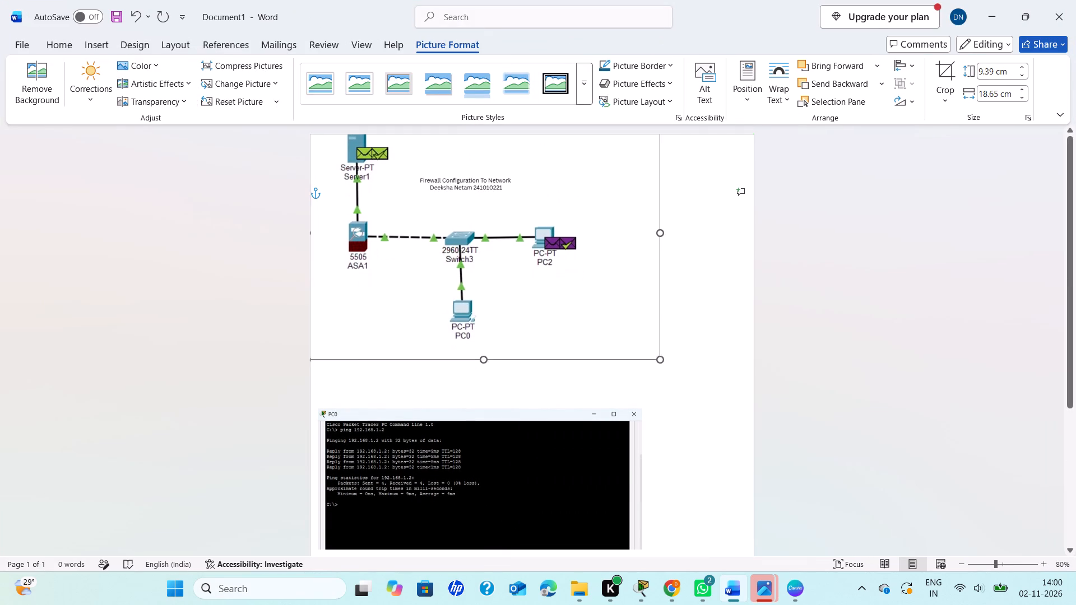
left_click_drag(500, 283, 505, 306)
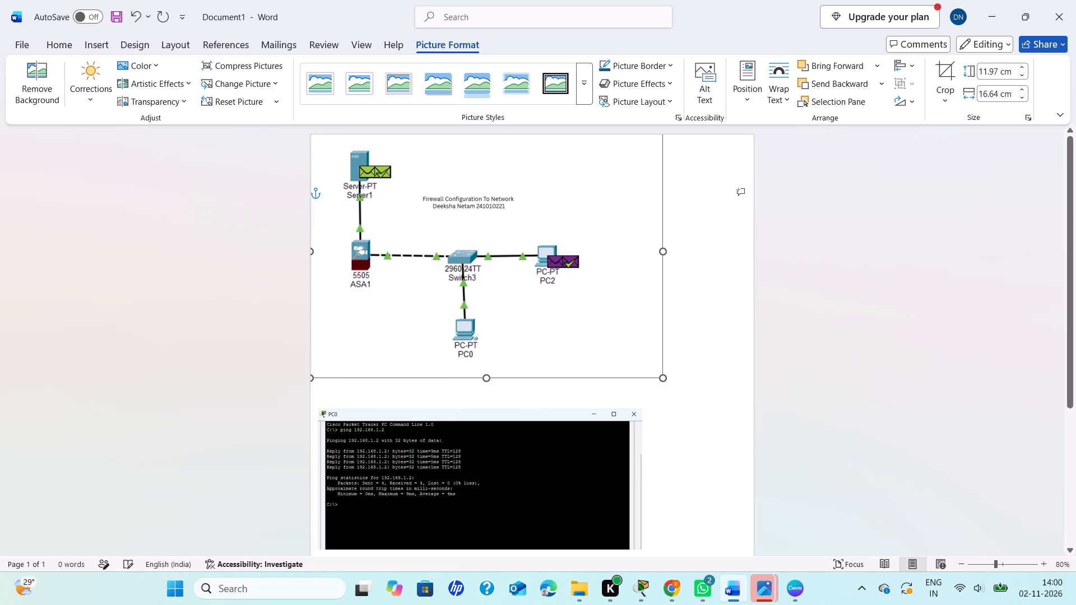
left_click_drag(463, 461, 463, 448)
Widen the Wired WAN and Wireless WAN picture to about 20.61 cm, keeping its height.
scroll(463, 448, "down", 1)
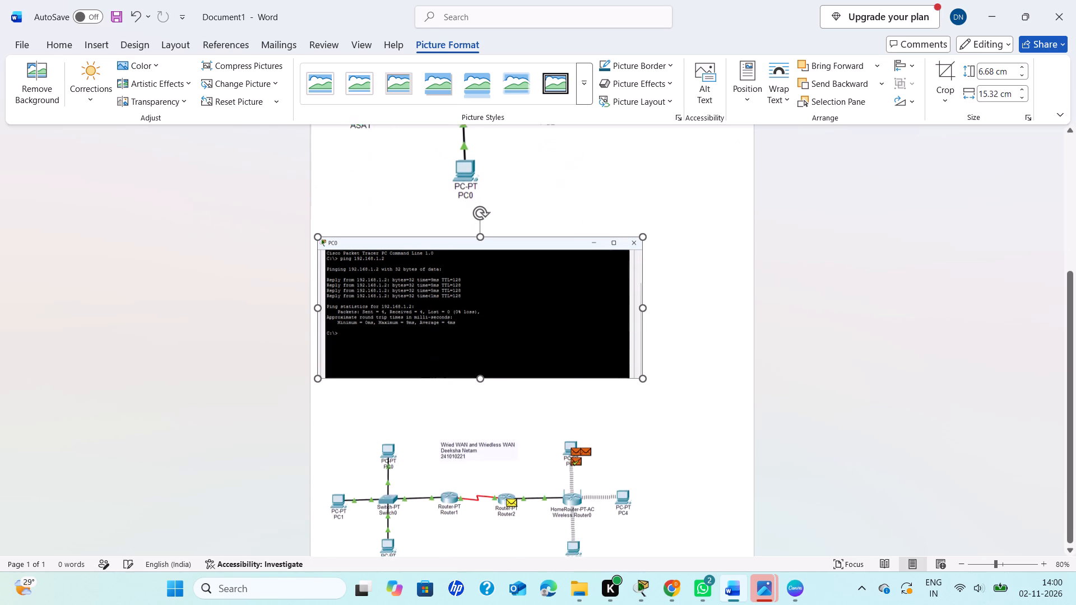
scroll(463, 448, "down", 2)
left_click(518, 467)
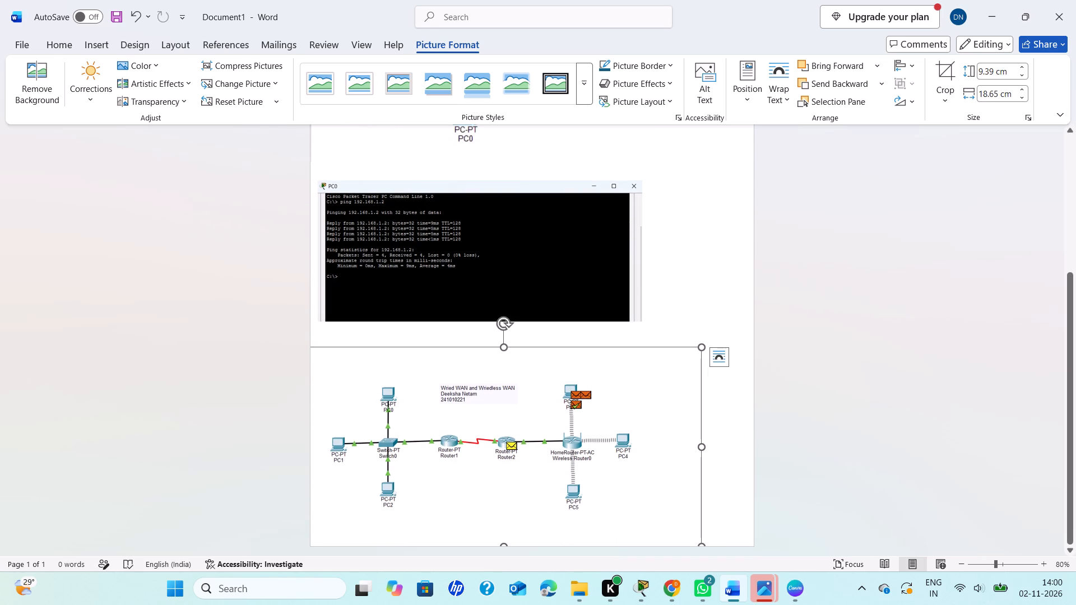
left_click_drag(702, 446, 735, 442)
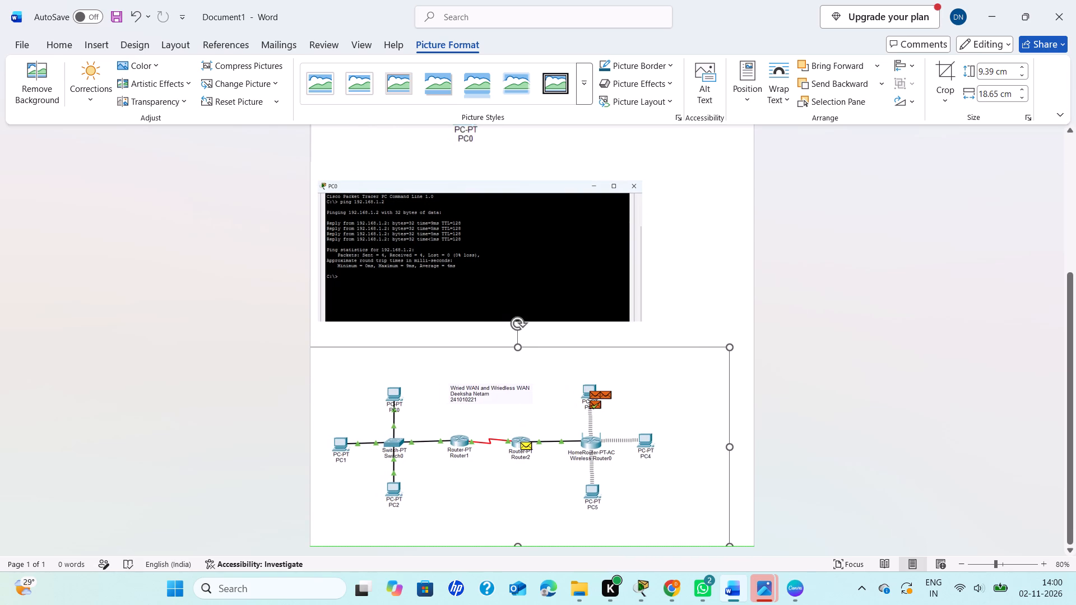
left_click_drag(735, 442, 743, 441)
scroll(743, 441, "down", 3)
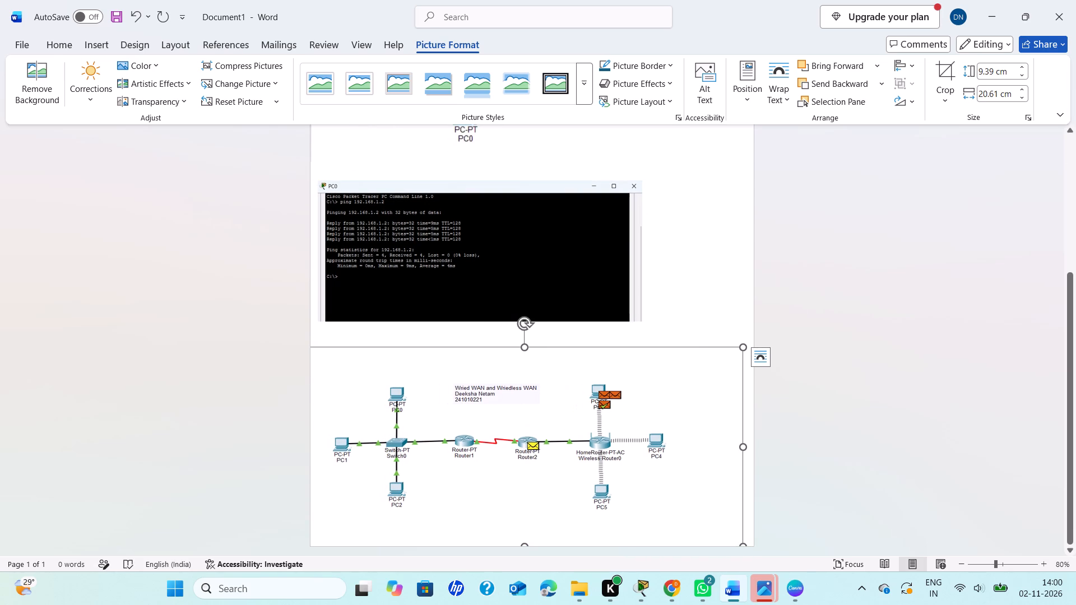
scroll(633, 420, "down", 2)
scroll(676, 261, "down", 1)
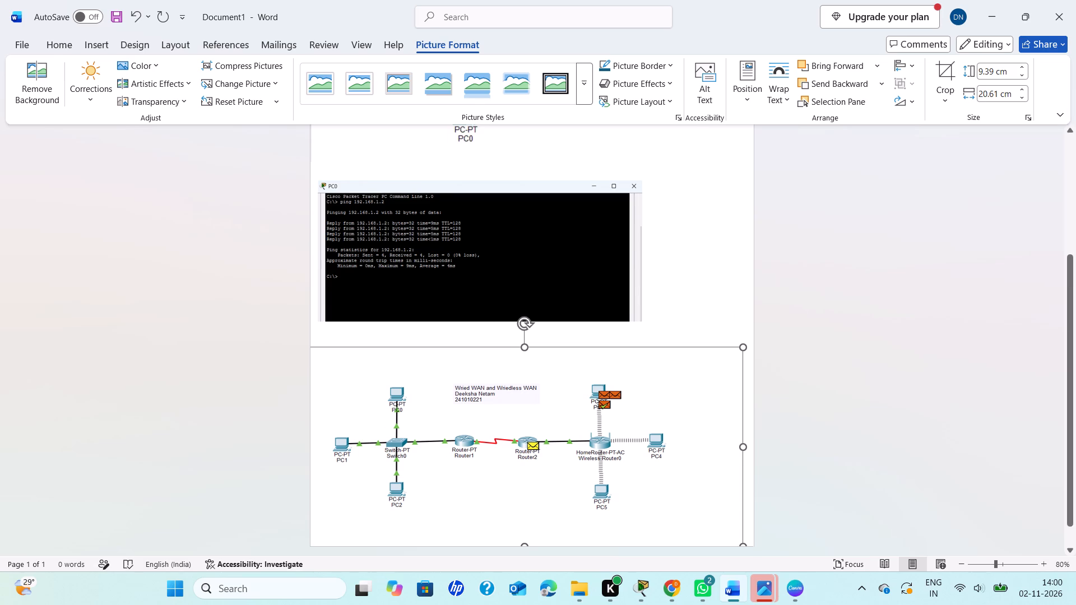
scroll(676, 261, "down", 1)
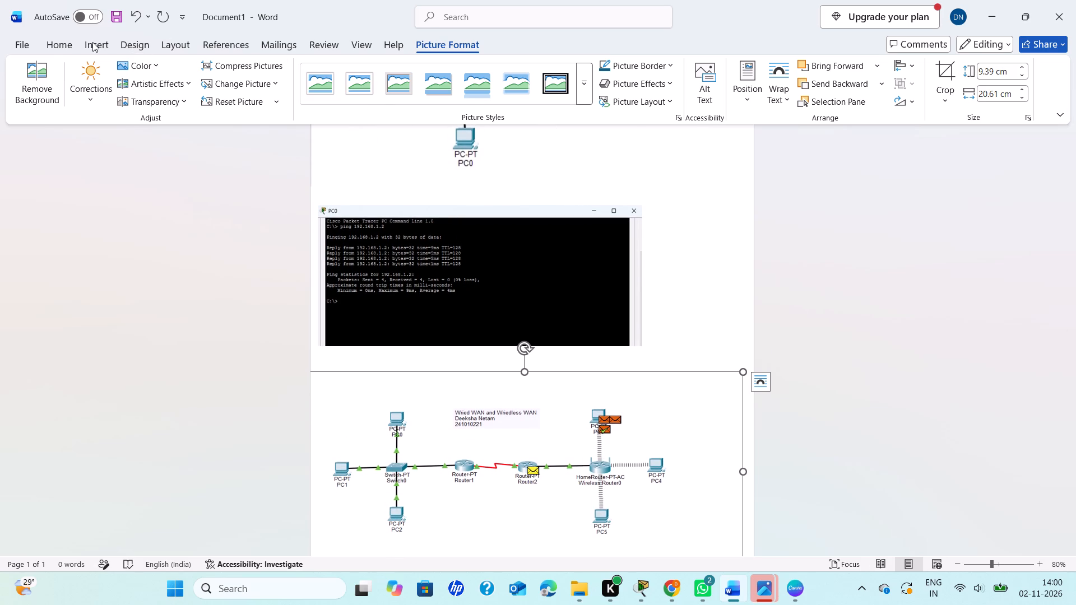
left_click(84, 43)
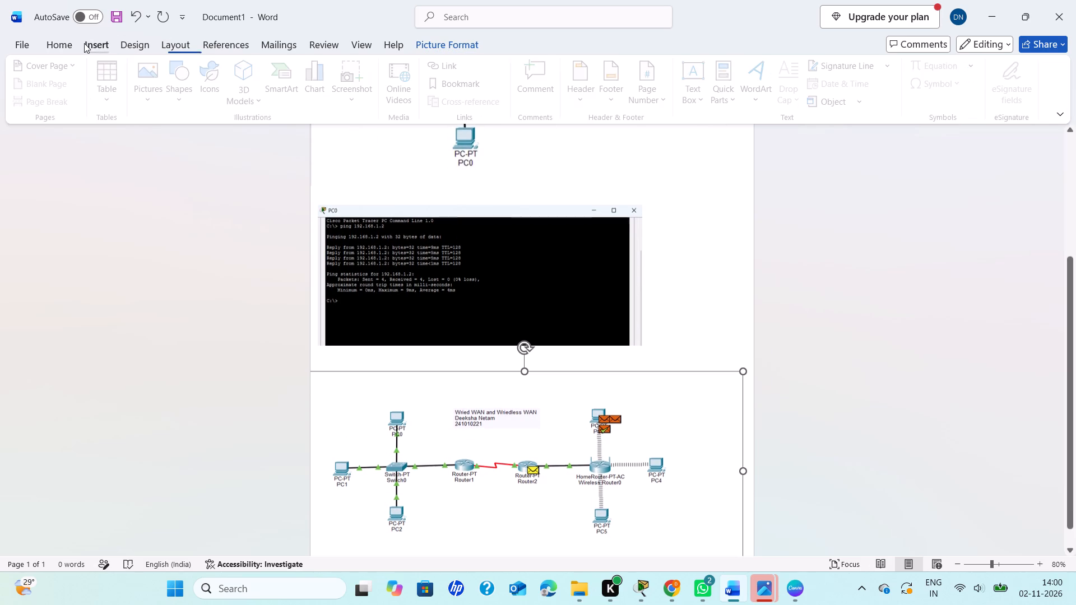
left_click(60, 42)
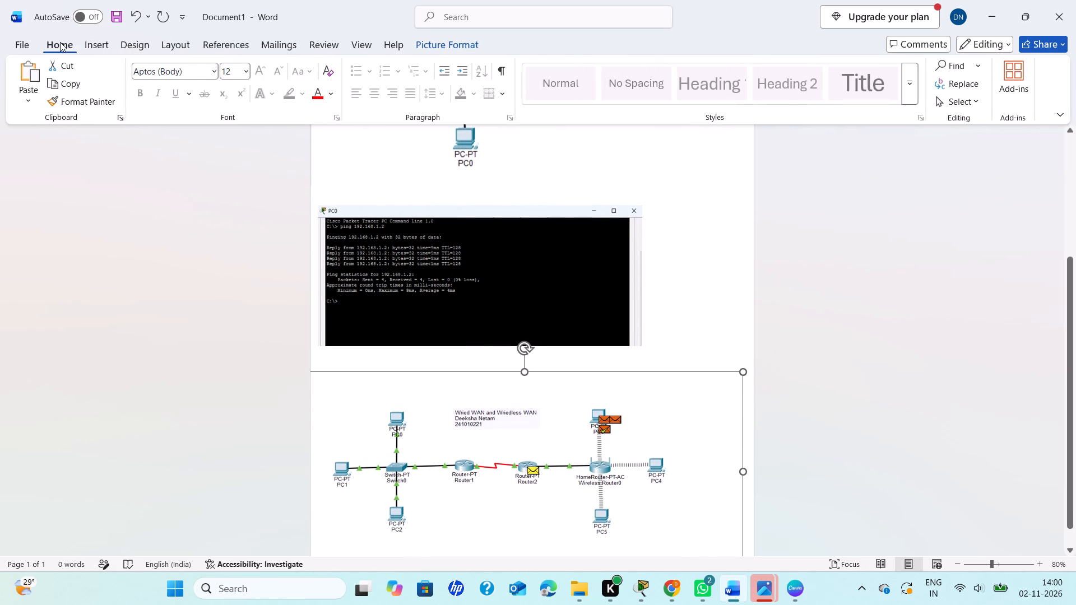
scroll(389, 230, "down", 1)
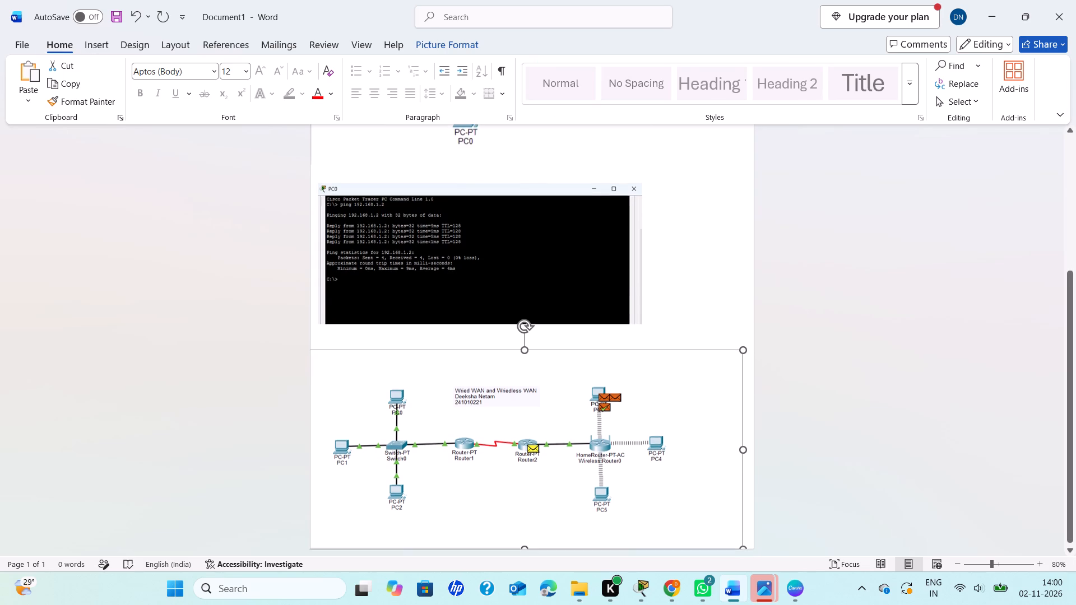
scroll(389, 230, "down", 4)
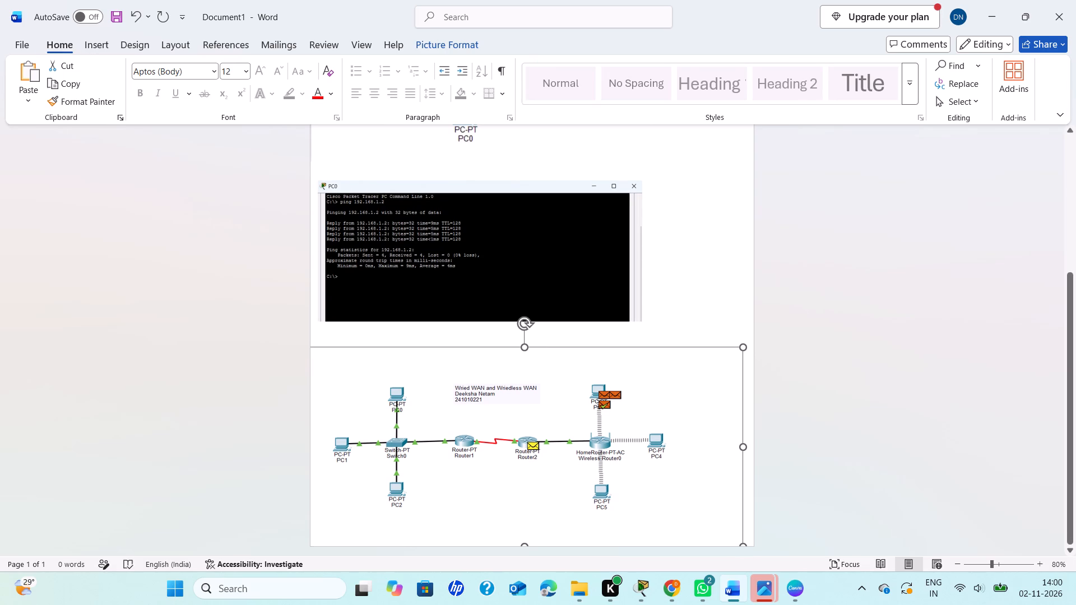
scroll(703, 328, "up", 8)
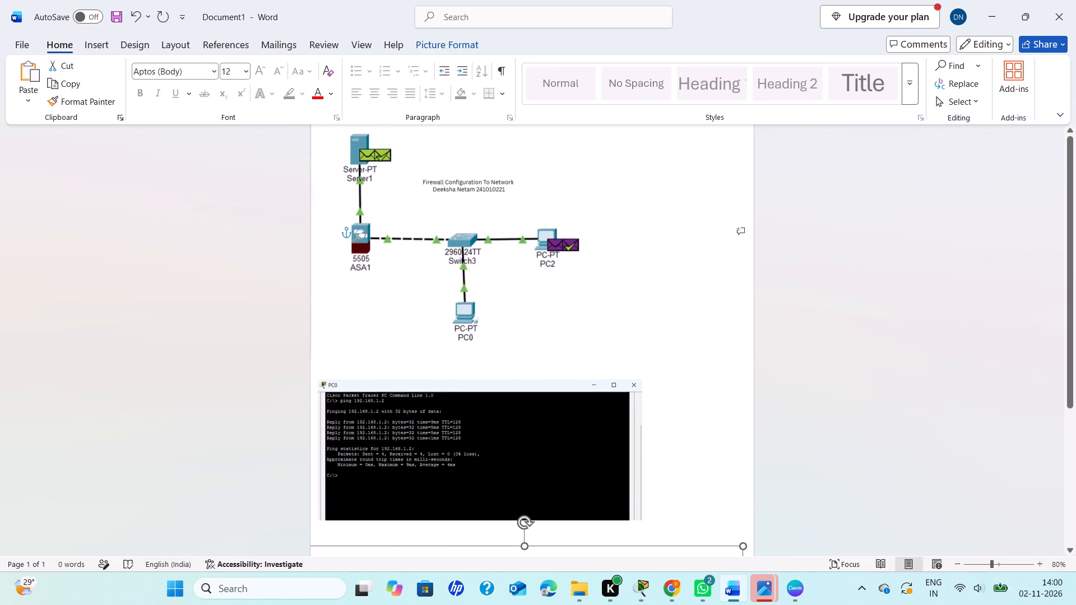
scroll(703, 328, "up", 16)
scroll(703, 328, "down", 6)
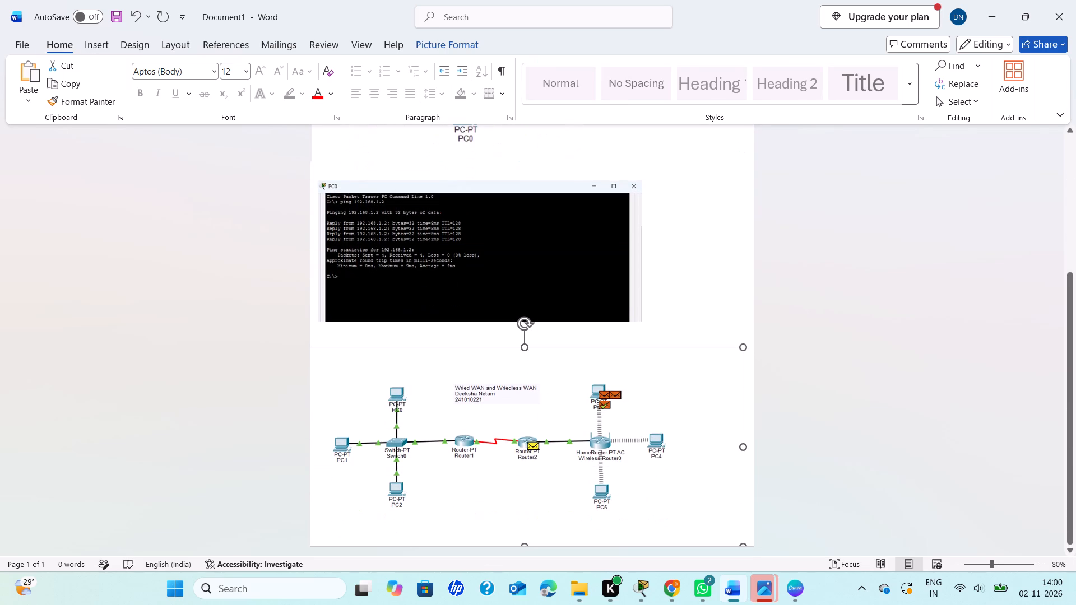
Paste the copied PC3 ping screenshot into the document and set its text wrapping to In Front of Text.
key("ctrl+v")
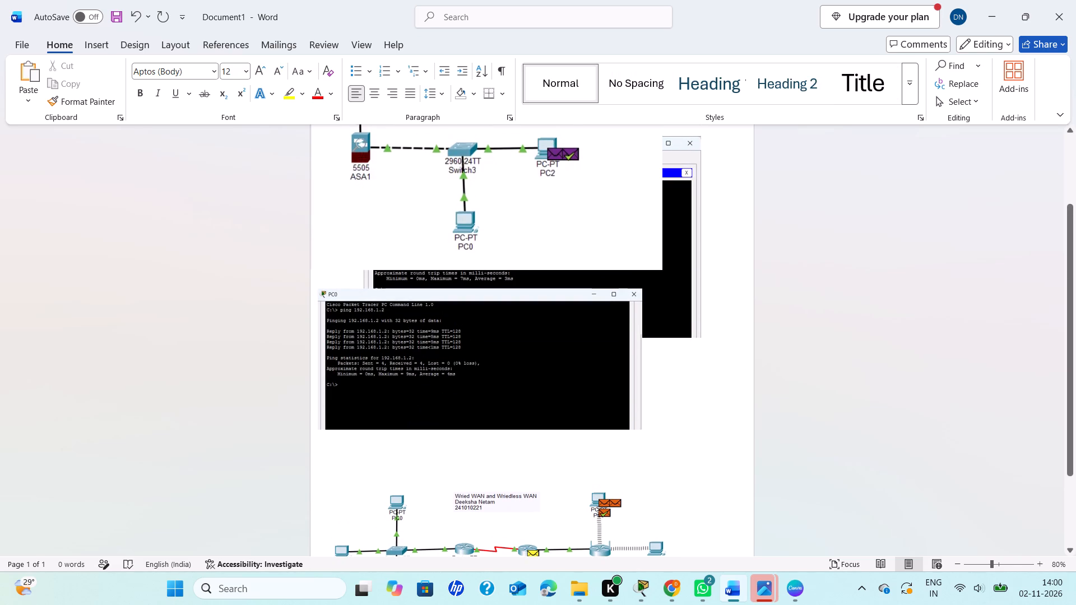
left_click(672, 306)
left_click_drag(672, 306, 726, 370)
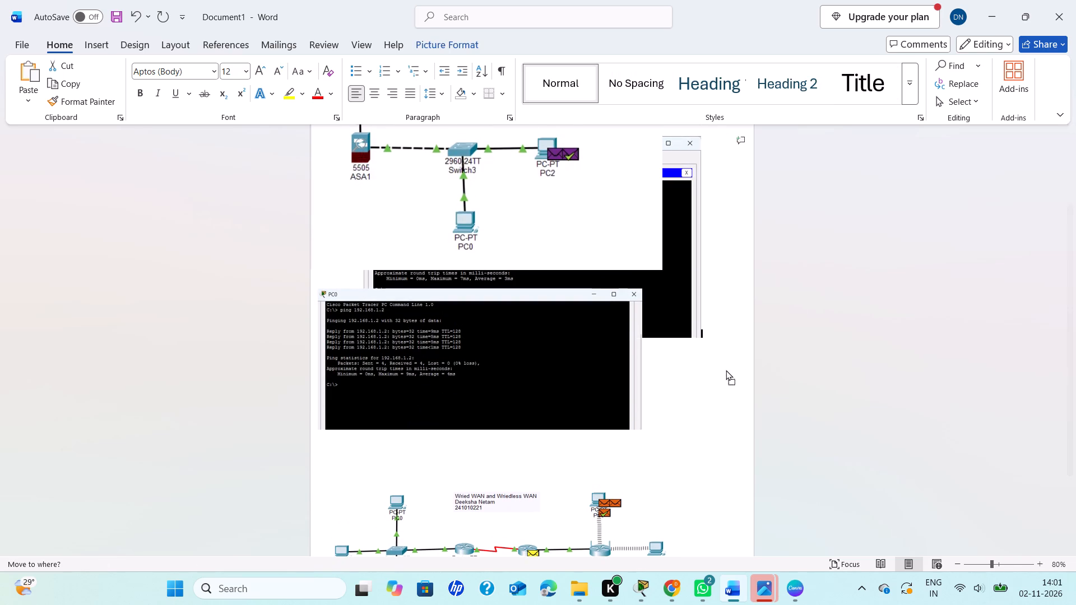
left_click_drag(726, 370, 689, 311)
right_click(689, 311)
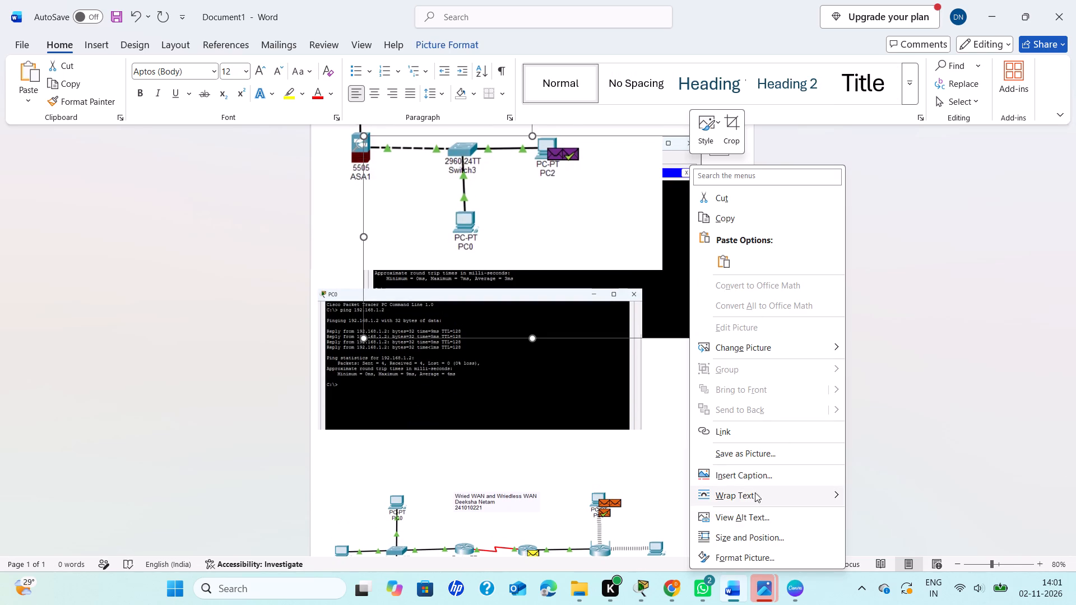
left_click(755, 489)
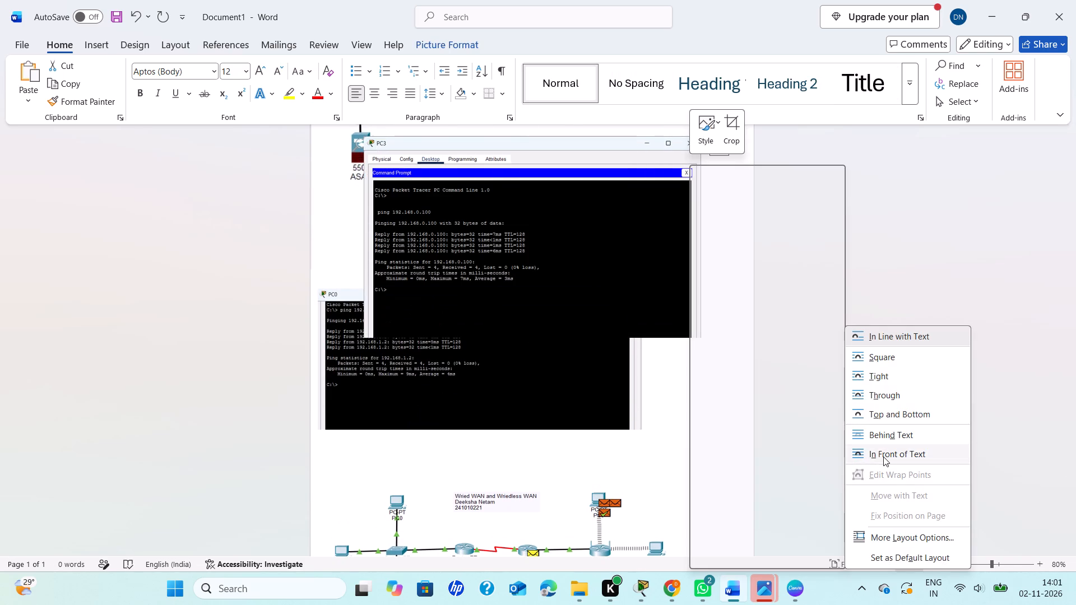
left_click(883, 457)
Move the PC3 ping screenshot down the page, over the Wired WAN and Wireless WAN picture.
left_click_drag(599, 244, 697, 494)
scroll(697, 494, "down", 3)
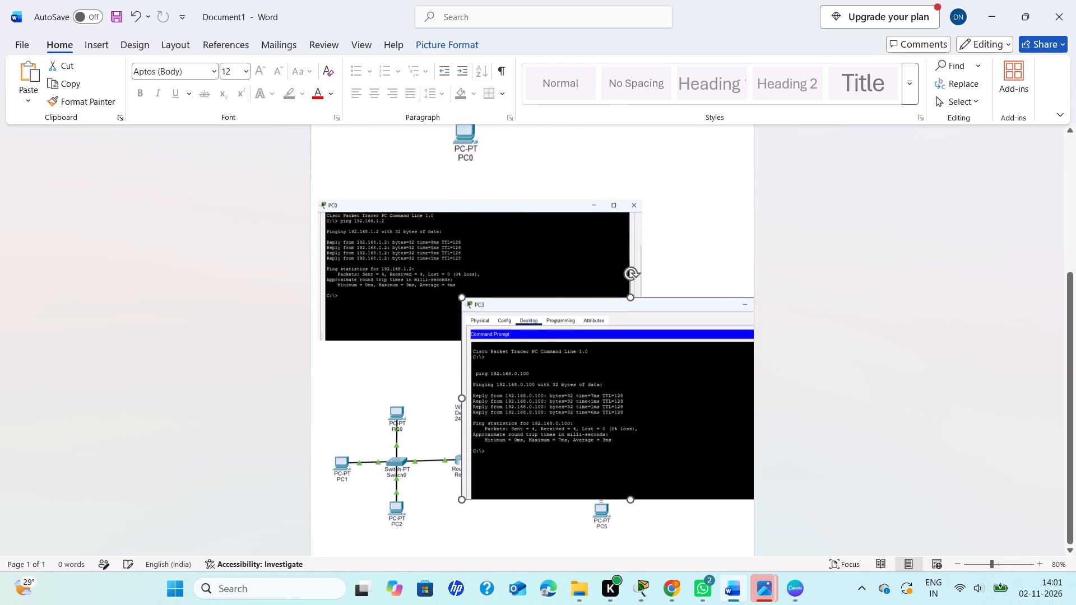
scroll(697, 494, "down", 2)
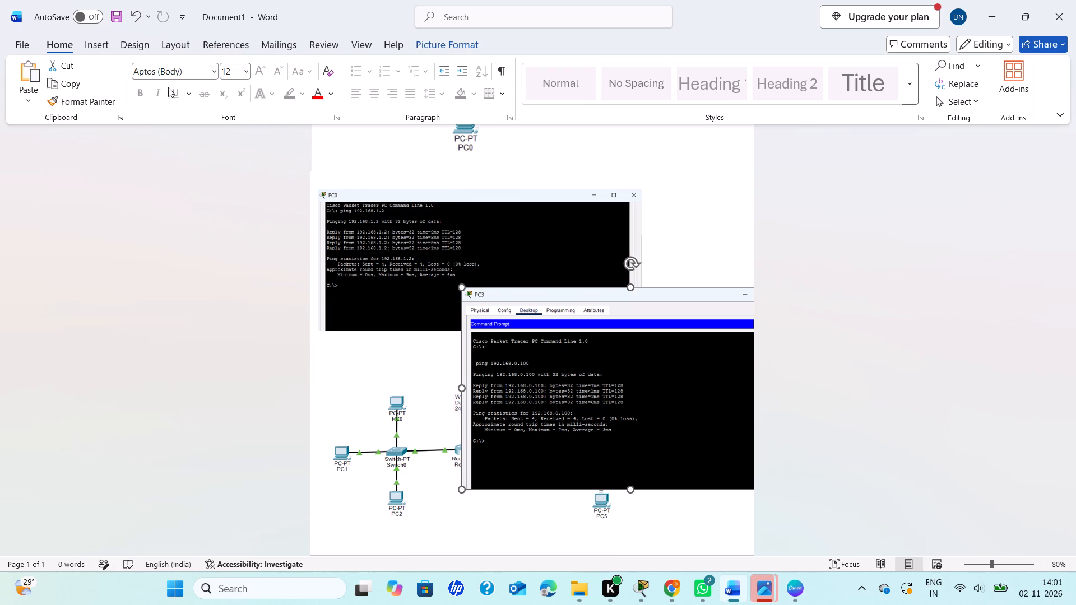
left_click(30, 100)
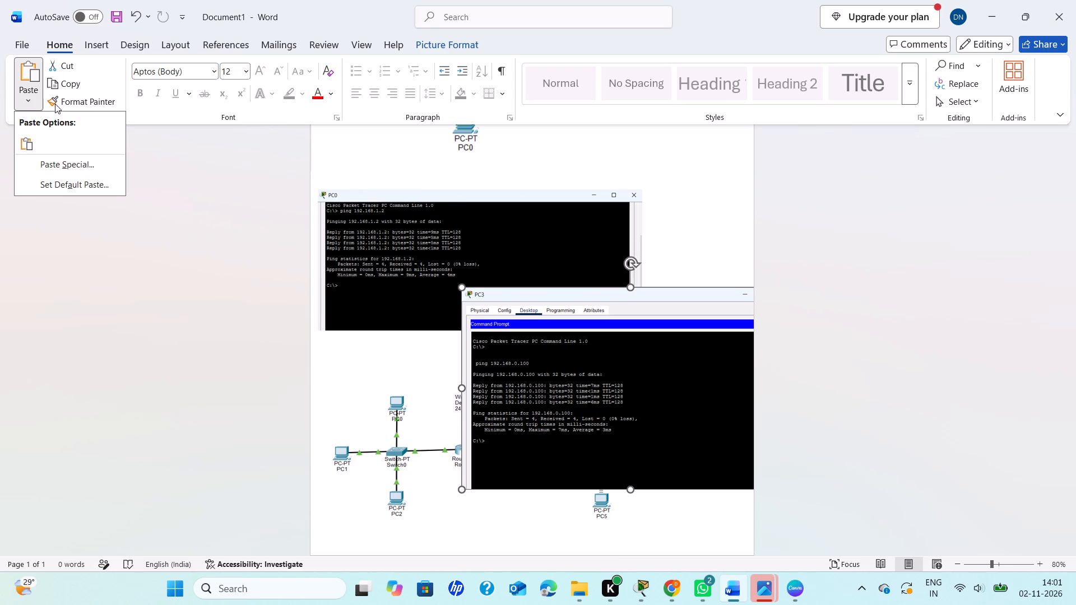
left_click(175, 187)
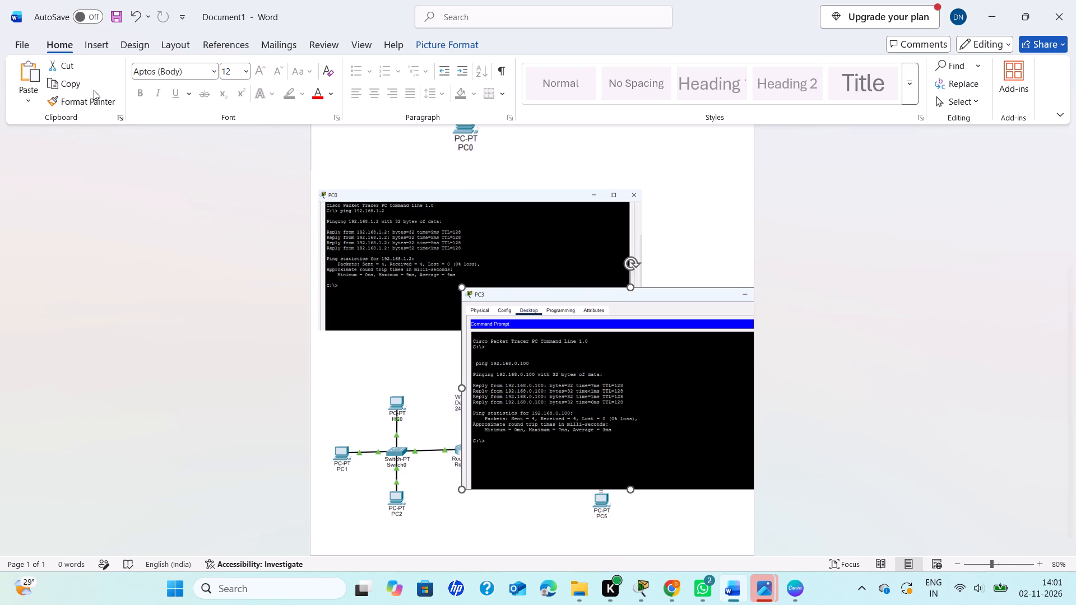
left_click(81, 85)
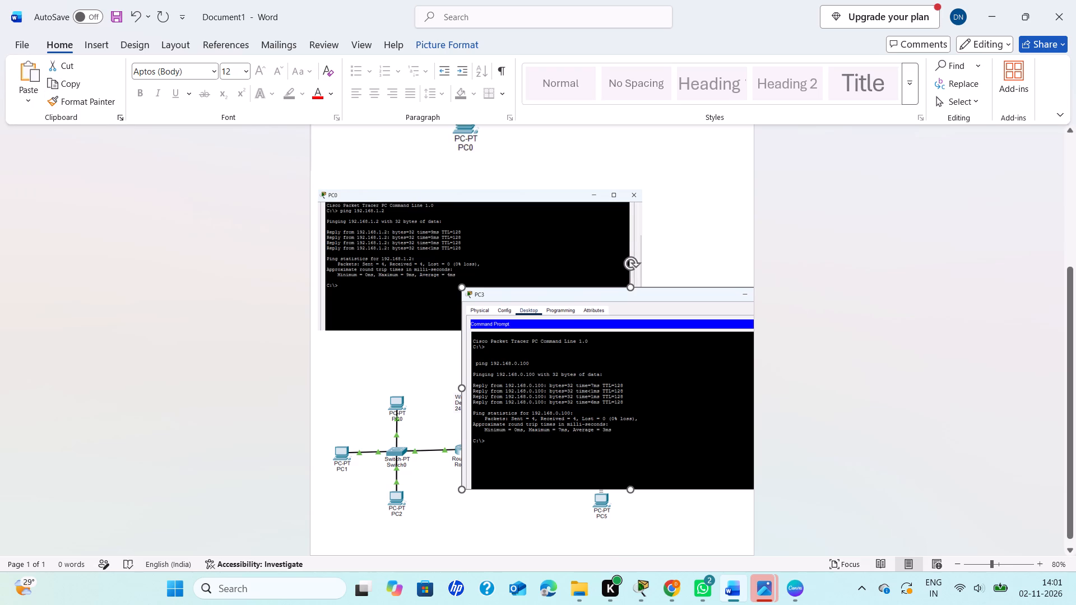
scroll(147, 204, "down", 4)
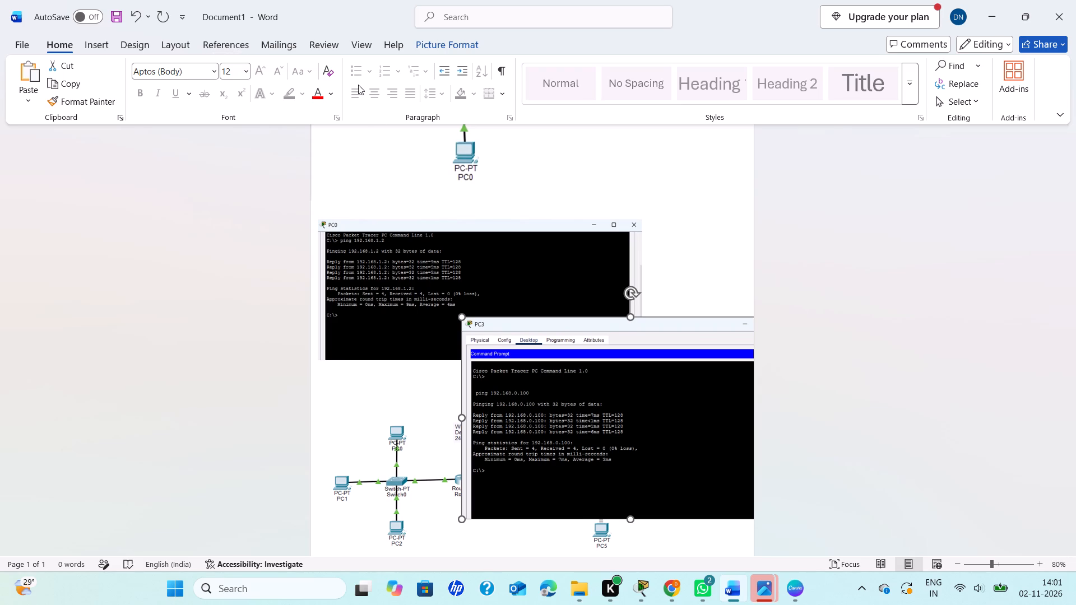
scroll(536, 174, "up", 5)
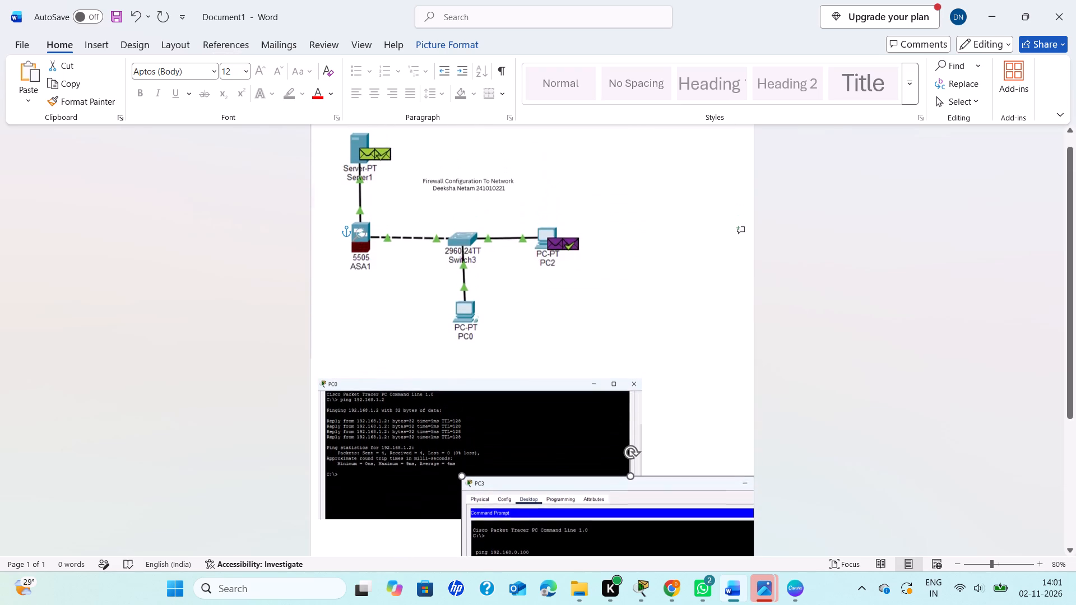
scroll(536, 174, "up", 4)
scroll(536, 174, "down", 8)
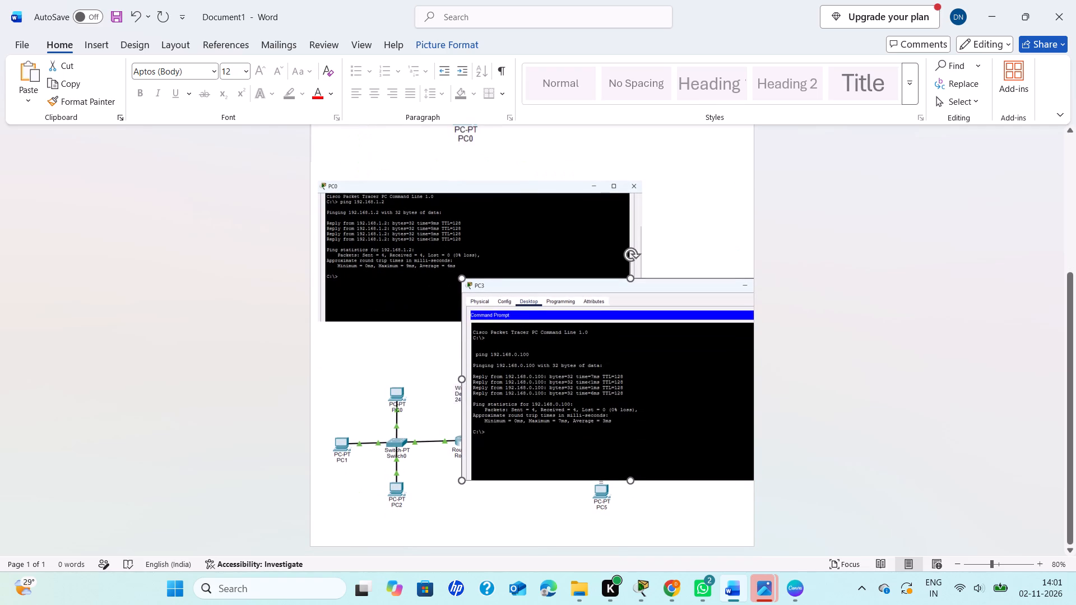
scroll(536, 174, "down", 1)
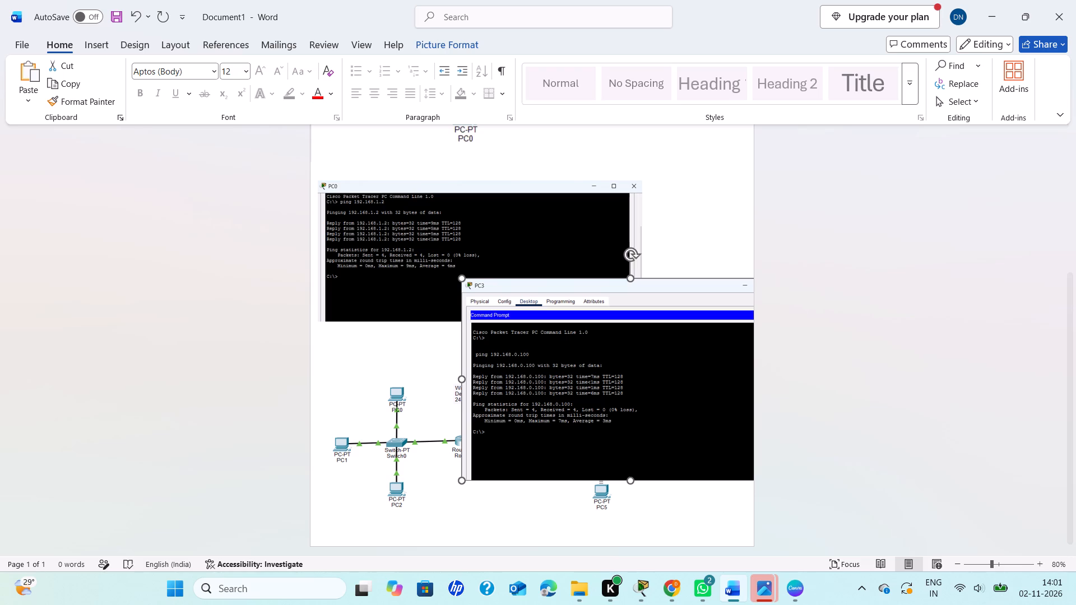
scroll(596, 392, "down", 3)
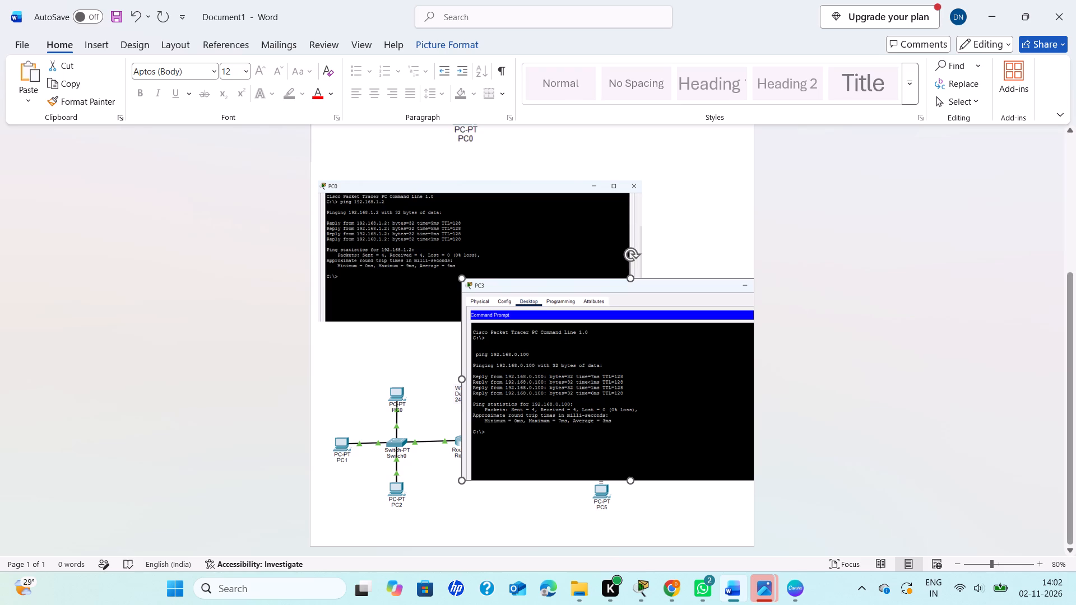
Place the text cursor in the document body, outside the pictures, and insert a page break.
left_click(689, 550)
scroll(661, 435, "down", 7)
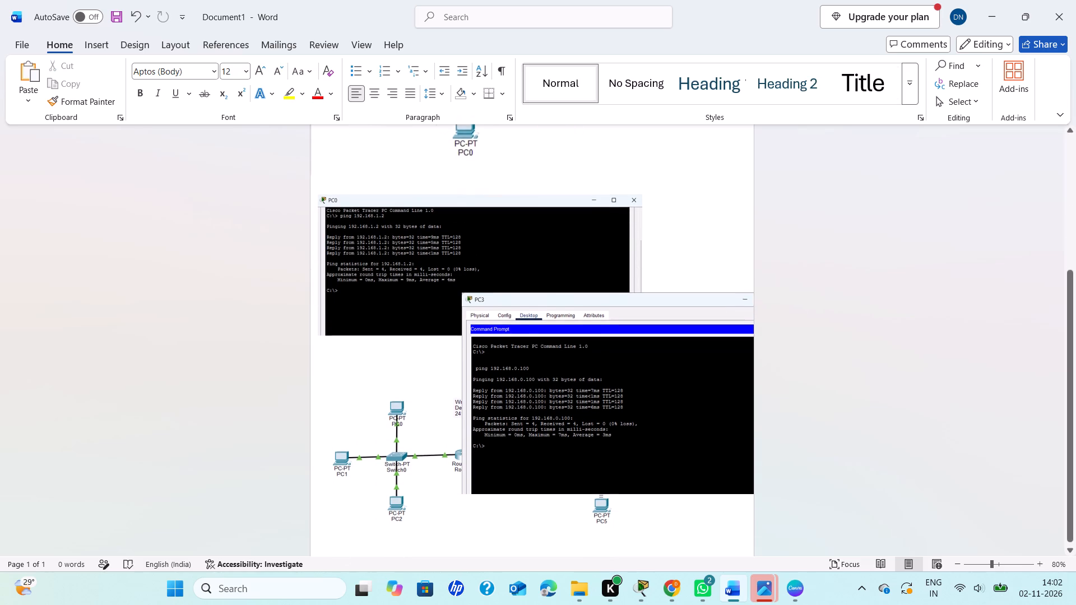
left_click(691, 515)
left_click(721, 541)
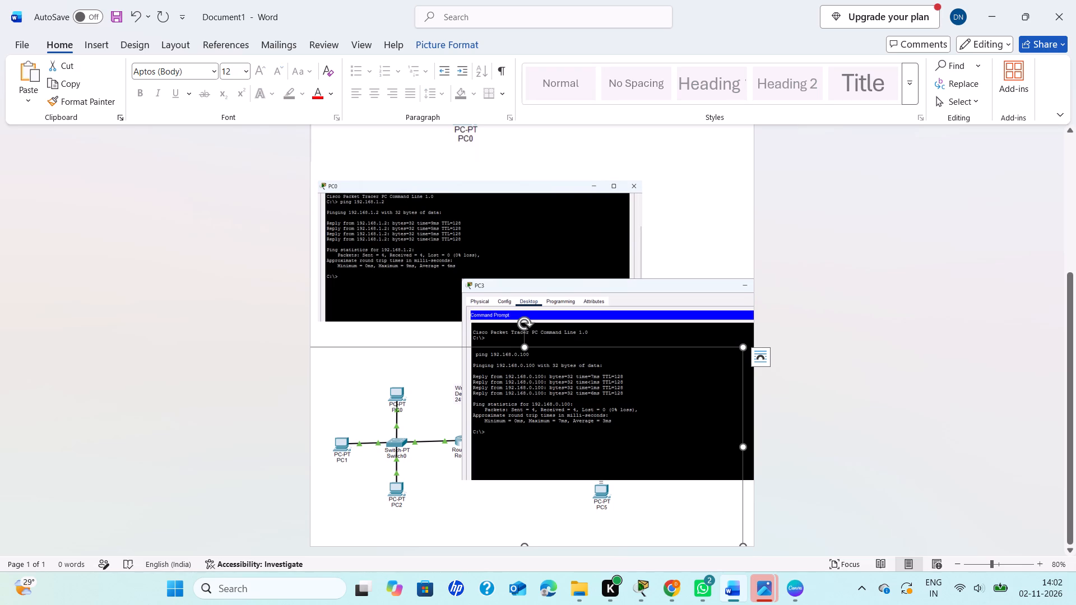
left_click(729, 234)
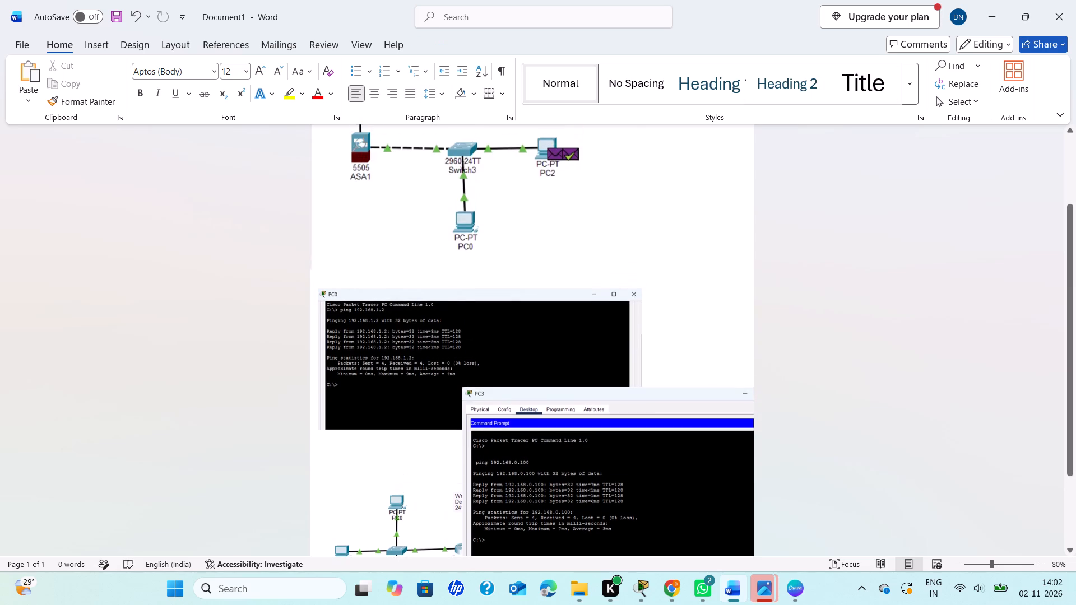
scroll(668, 334, "down", 9)
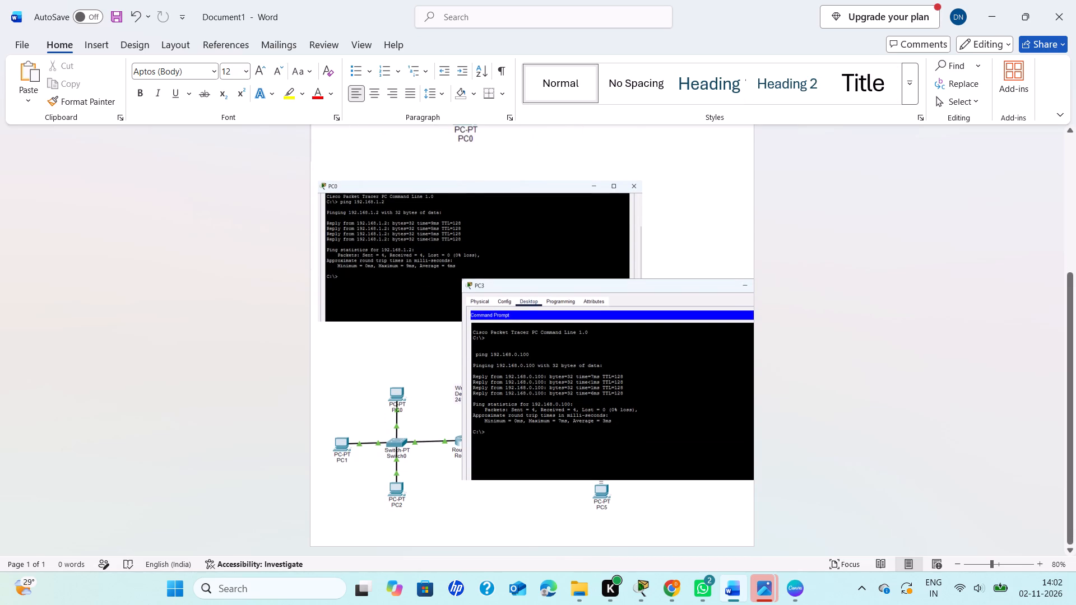
key("ctrl+Return")
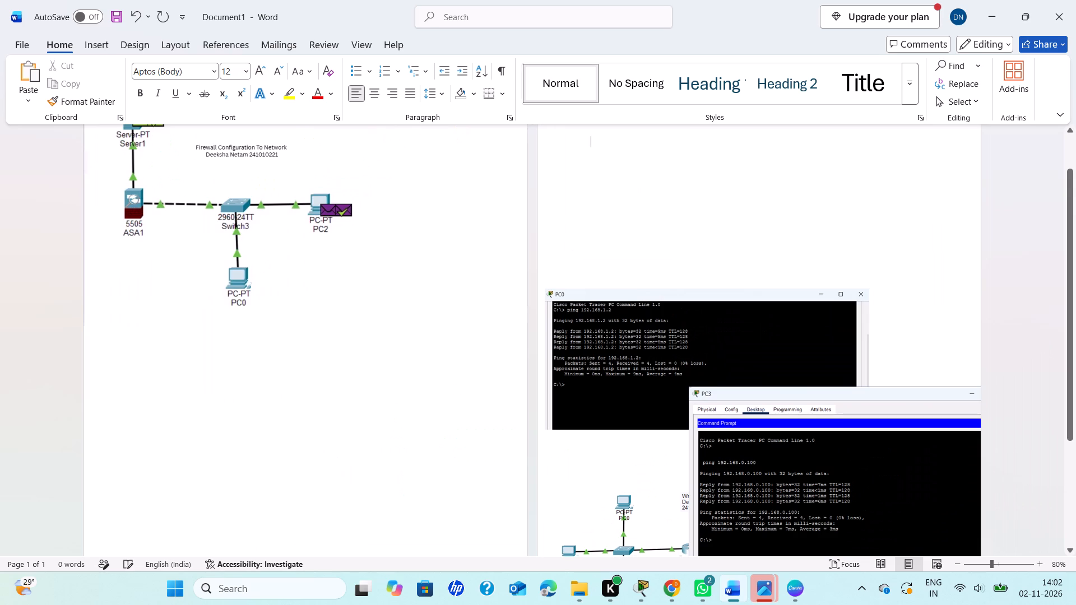
Move the PC0 ping screenshot onto the first page, directly below the firewall topology picture.
scroll(744, 538, "down", 3)
scroll(744, 538, "up", 1)
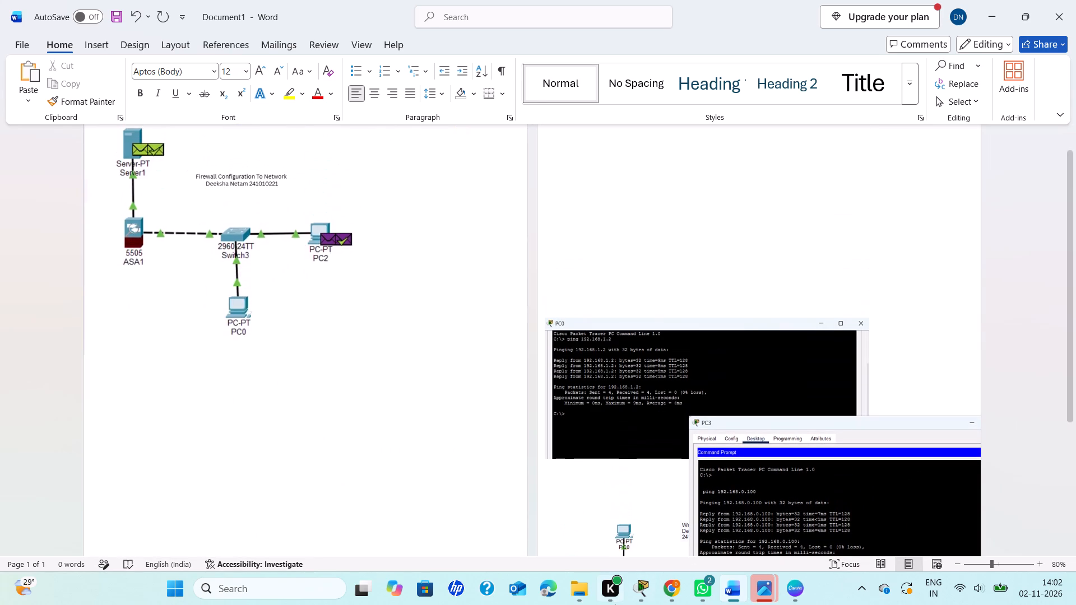
left_click_drag(561, 356, 133, 385)
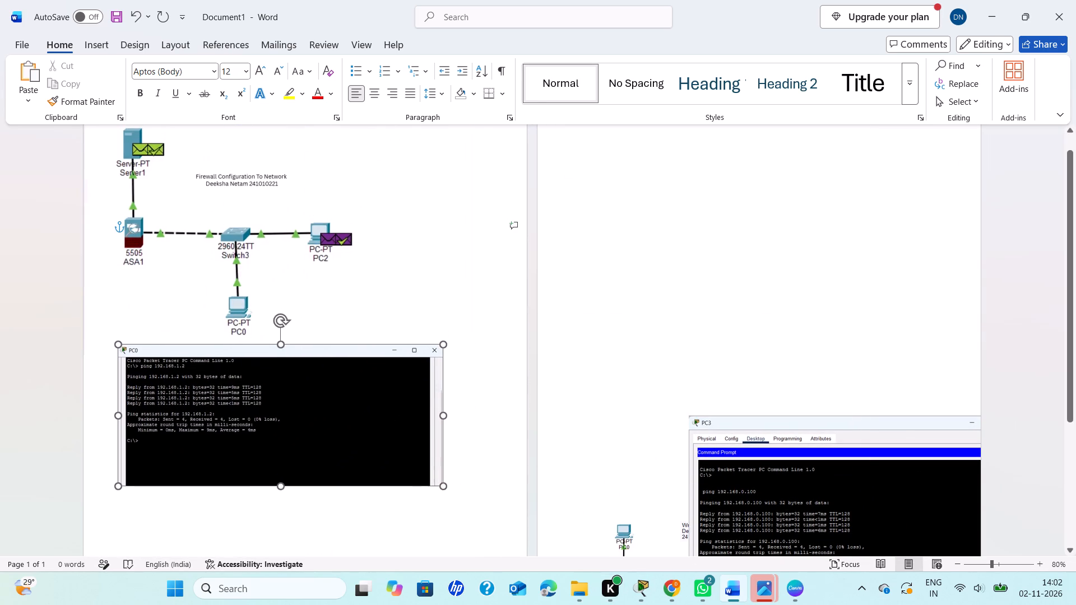
left_click_drag(133, 385, 114, 383)
Move the PC3 ping screenshot to the top of the second page, clear of the Wired WAN and Wireless WAN picture.
scroll(114, 383, "down", 1)
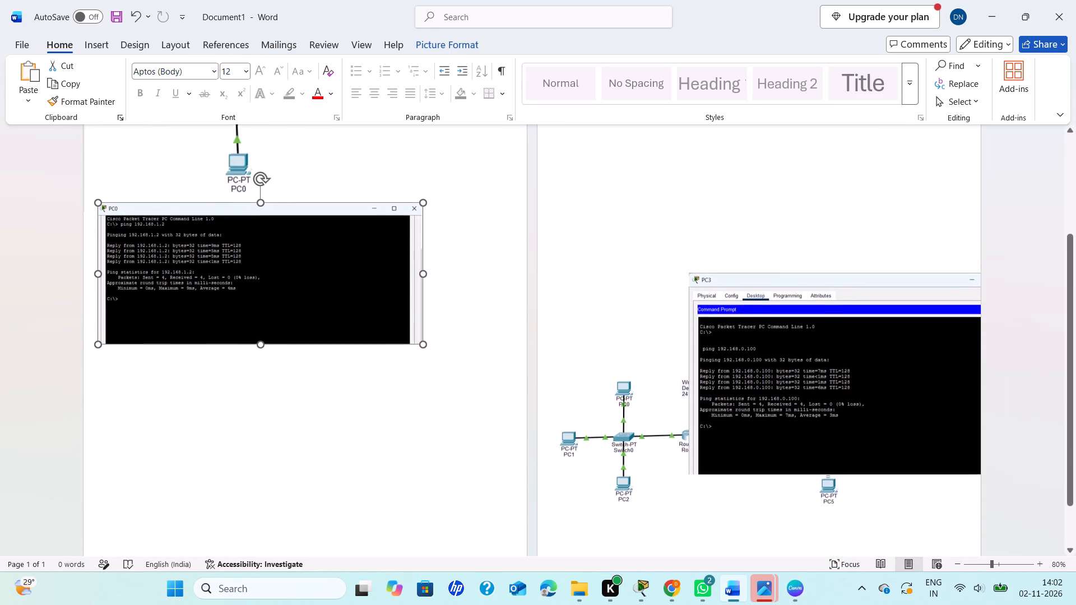
left_click_drag(811, 385, 670, 179)
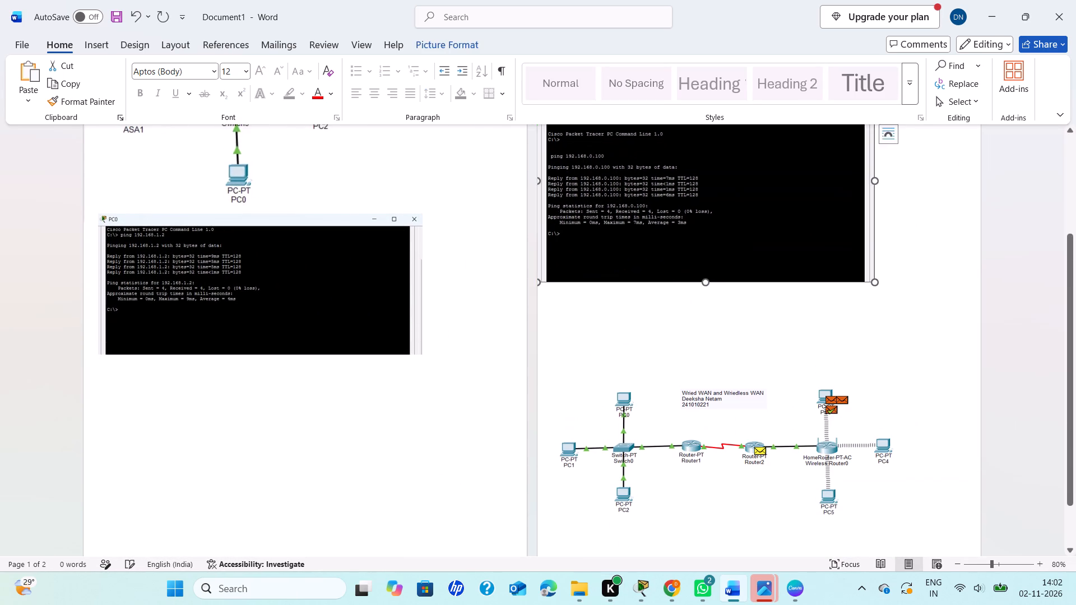
scroll(670, 179, "up", 1)
left_click_drag(706, 338, 738, 238)
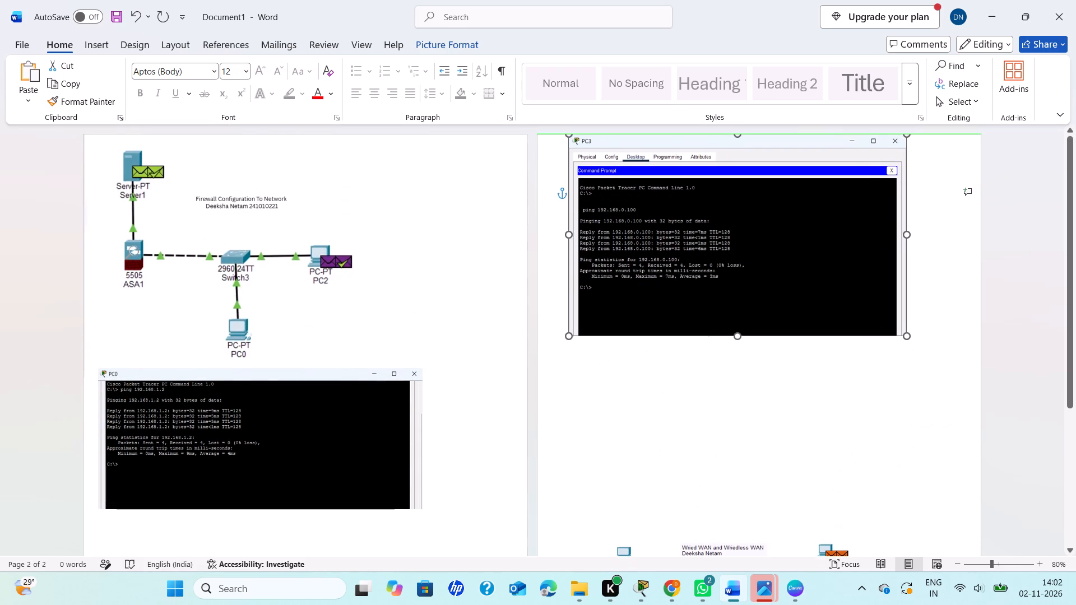
left_click_drag(738, 238, 715, 242)
Move the Wired WAN and Wireless WAN picture up the second page to sit just below the PC3 ping screenshot.
scroll(728, 422, "down", 1)
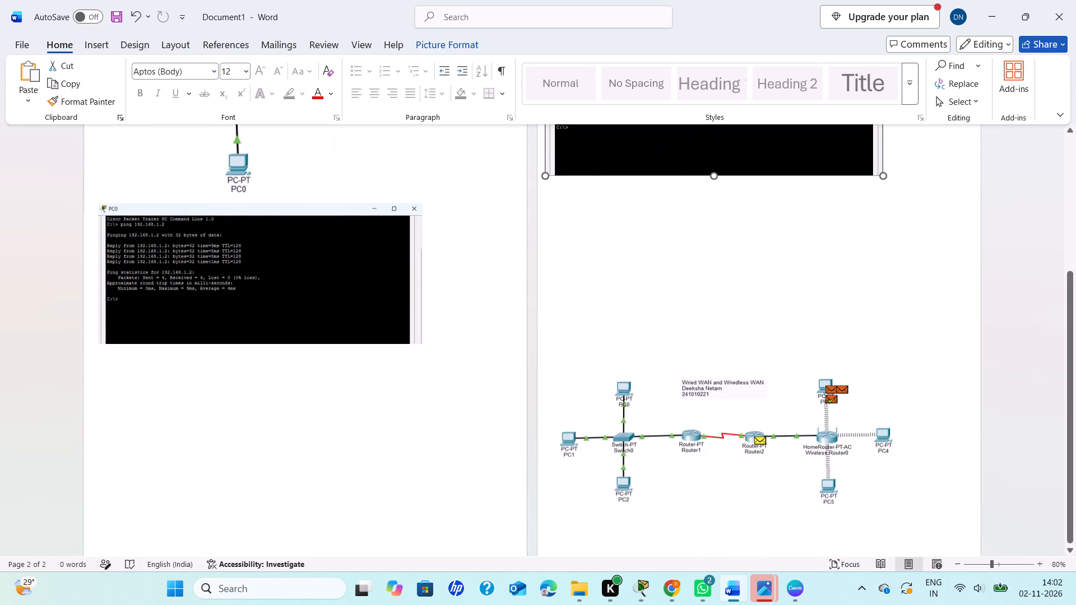
scroll(728, 422, "down", 1)
left_click(739, 360)
left_click_drag(719, 371, 718, 348)
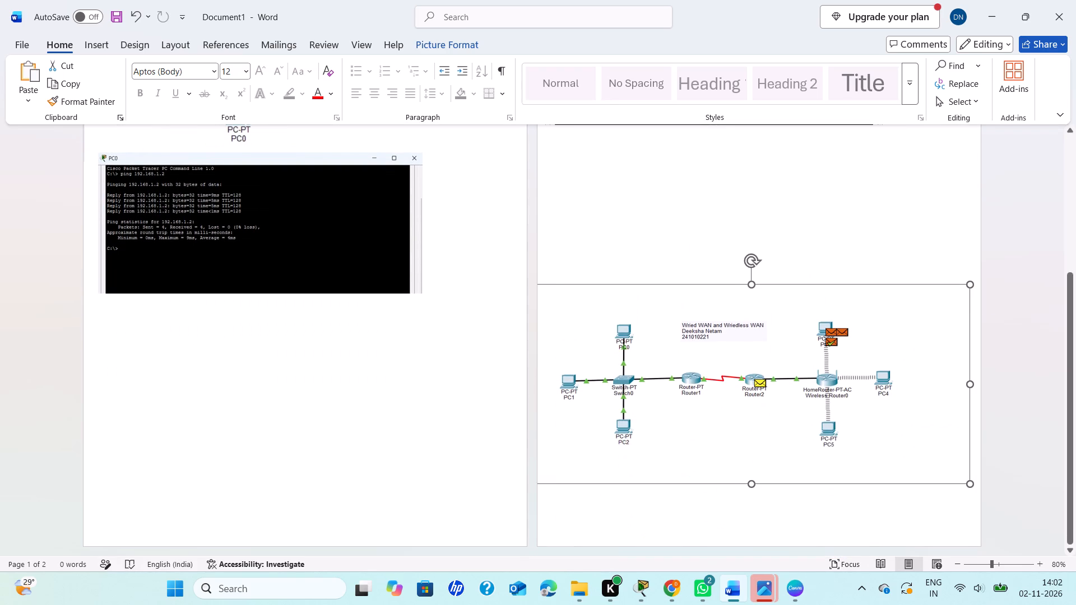
left_click_drag(718, 348, 701, 152)
scroll(701, 152, "up", 1)
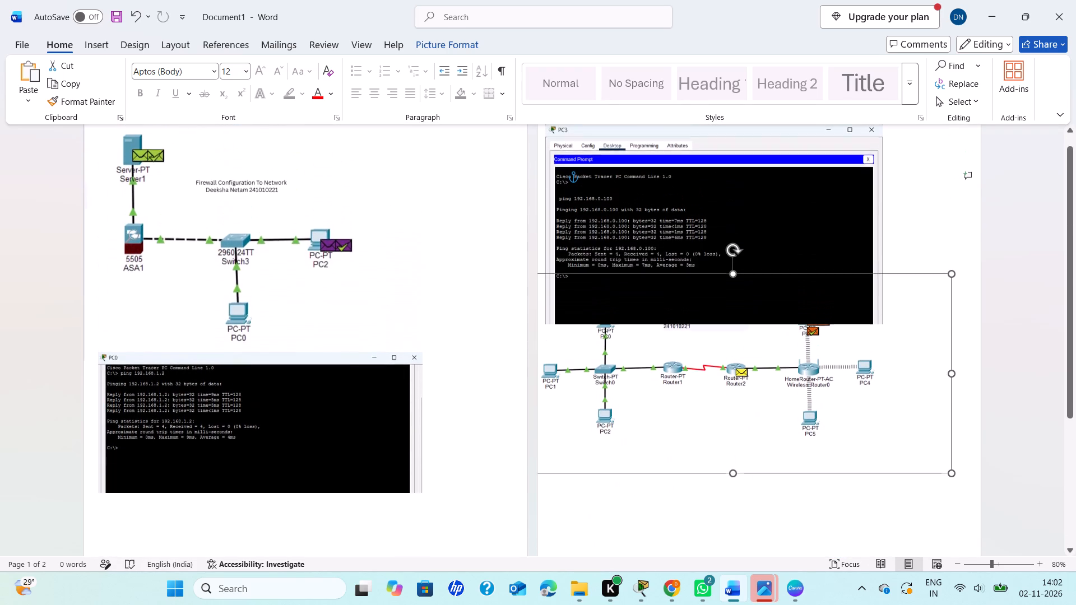
scroll(701, 152, "up", 1)
left_click_drag(716, 361, 722, 432)
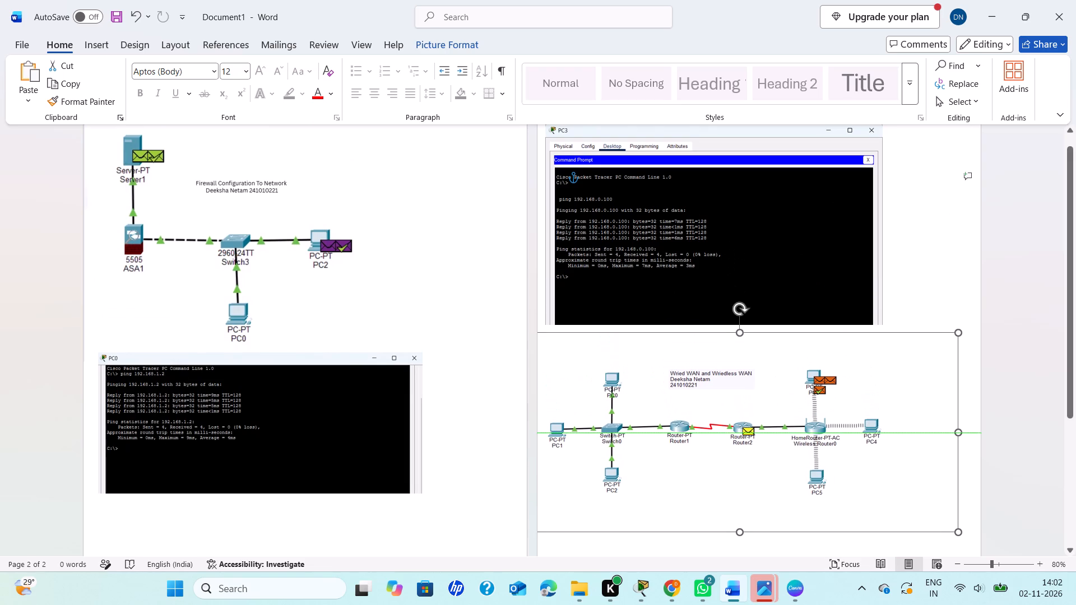
left_click_drag(722, 432, 726, 437)
scroll(726, 437, "down", 1)
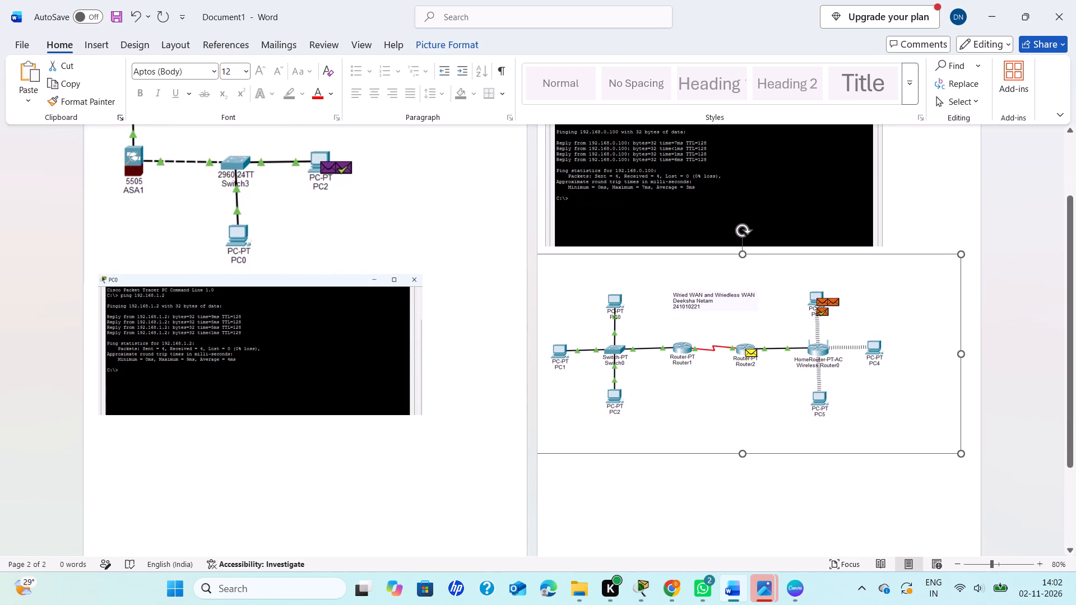
left_click_drag(739, 374, 741, 384)
Shift the firewall topology picture slightly toward the left edge of the first page and deselect it.
scroll(372, 399, "down", 1)
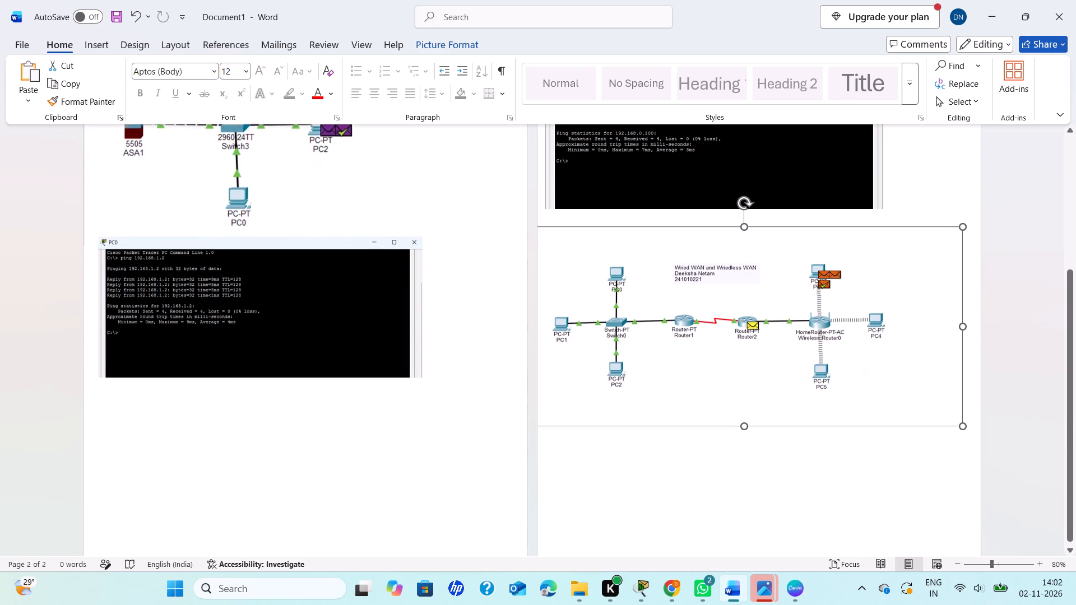
scroll(372, 399, "down", 4)
scroll(421, 369, "up", 1)
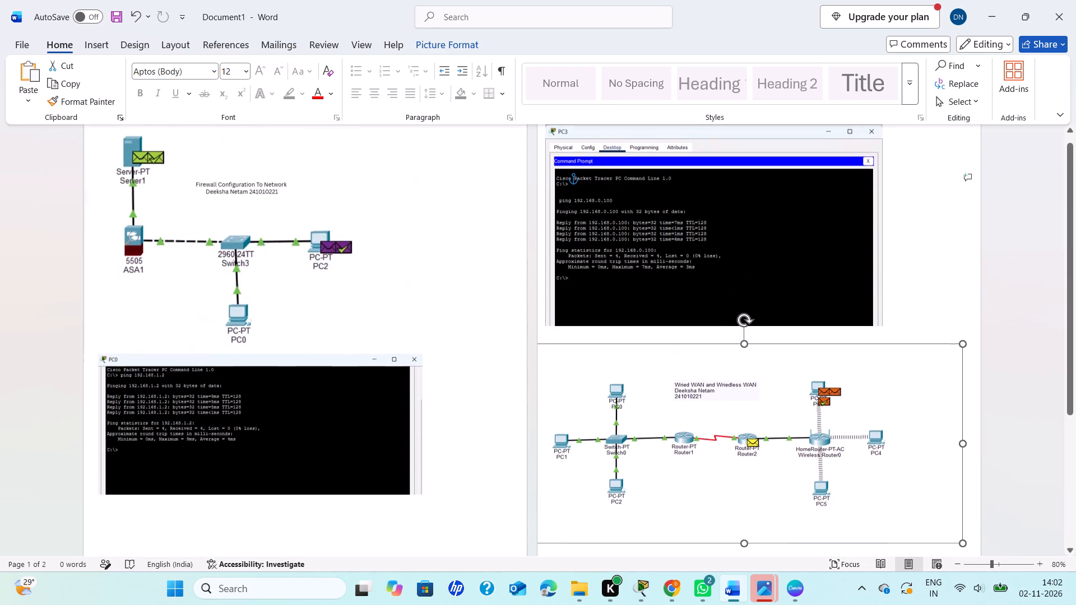
scroll(421, 369, "up", 1)
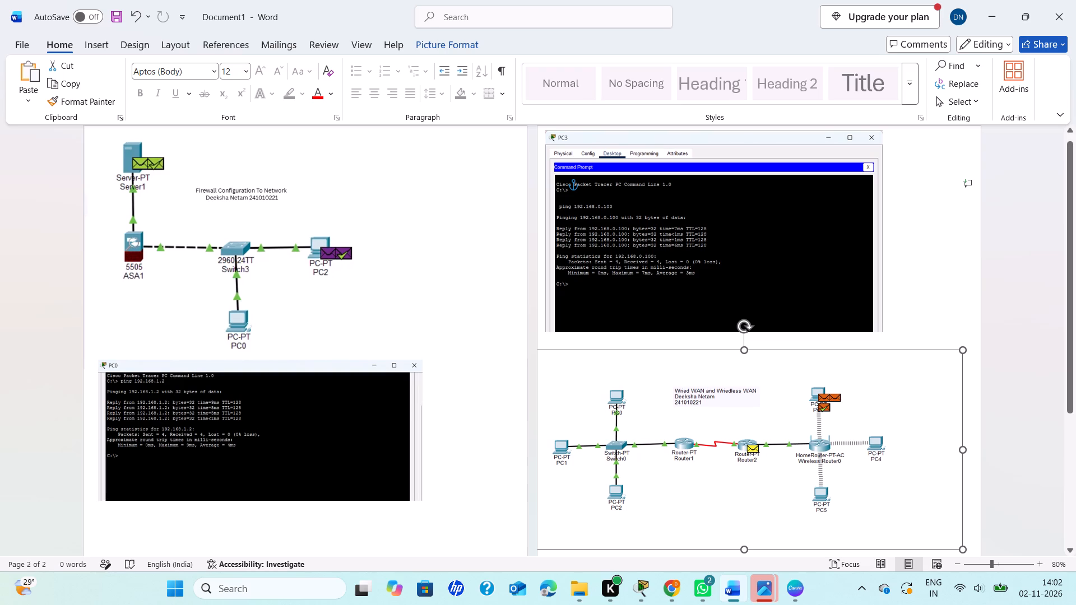
left_click(214, 251)
left_click_drag(246, 244, 223, 245)
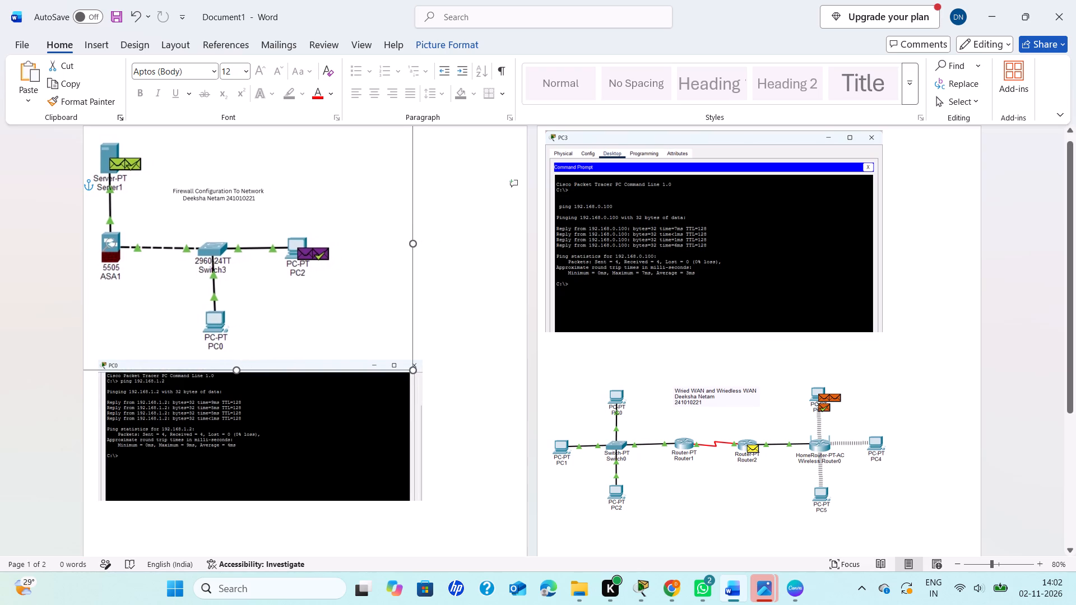
left_click_drag(223, 245, 222, 244)
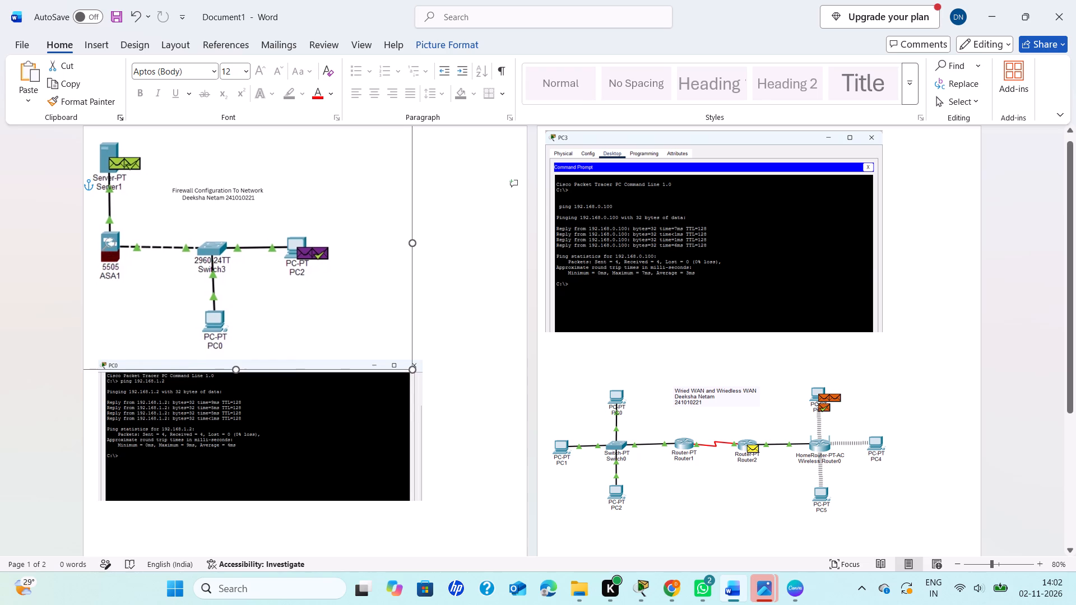
left_click(446, 351)
Shift the PC0 ping screenshot slightly toward the left edge of the first page, below the firewall topology.
left_click_drag(236, 415, 234, 416)
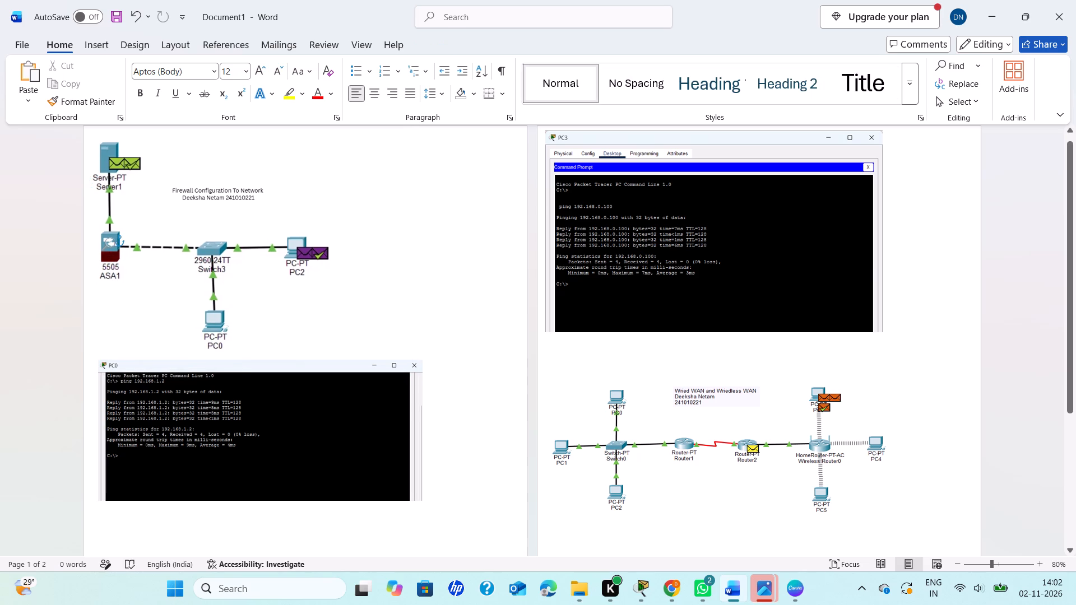
left_click_drag(234, 416, 226, 420)
Switch to Cisco Packet Tracer with the dclab8.pkt file and maximize its window.
scroll(460, 466, "down", 1)
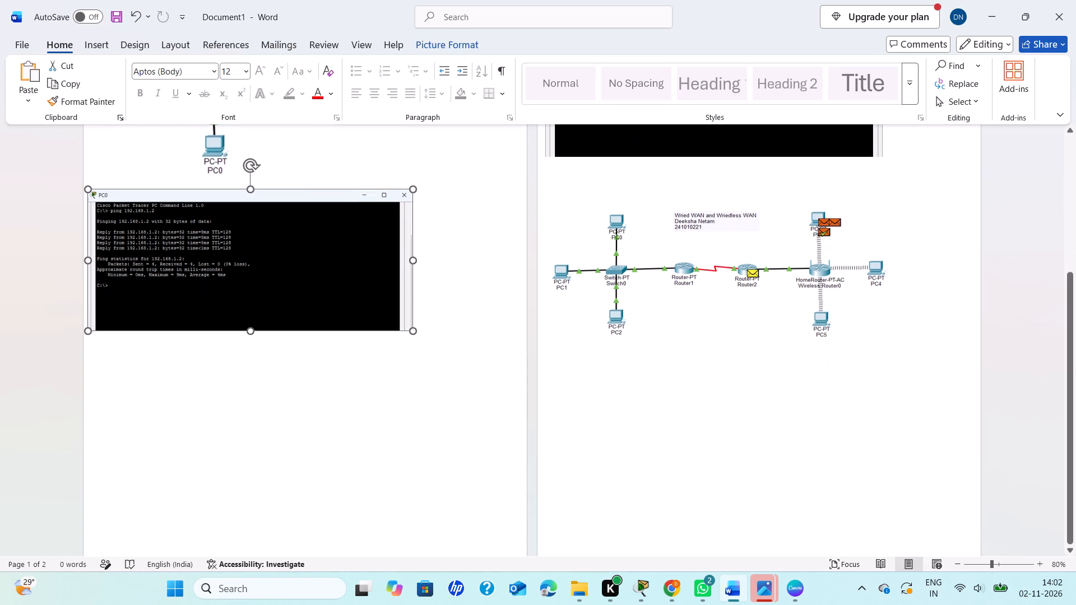
scroll(460, 466, "down", 1)
left_click(638, 585)
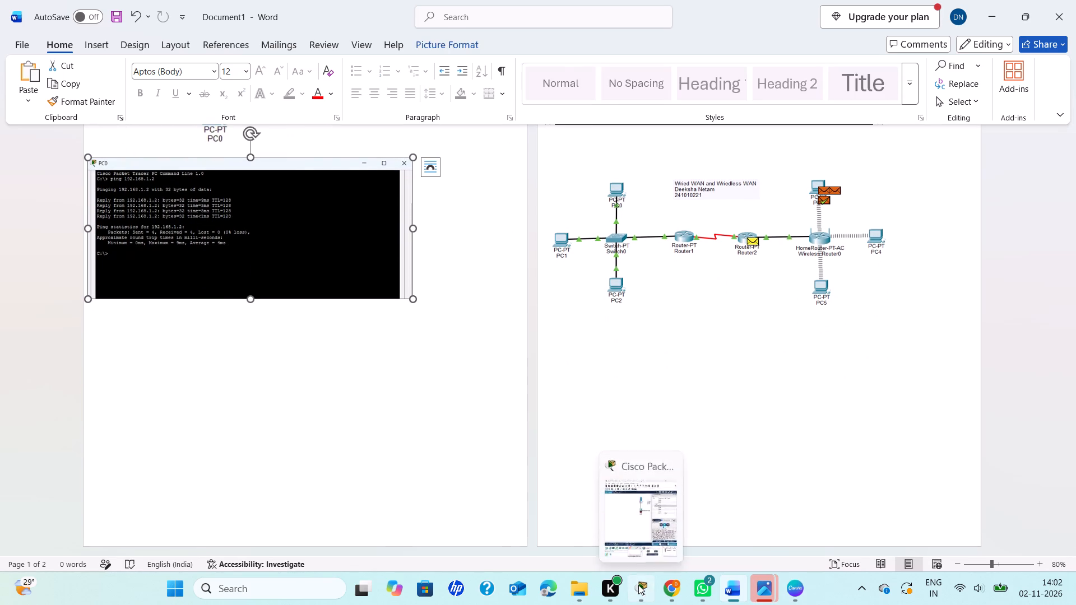
left_click(489, 9)
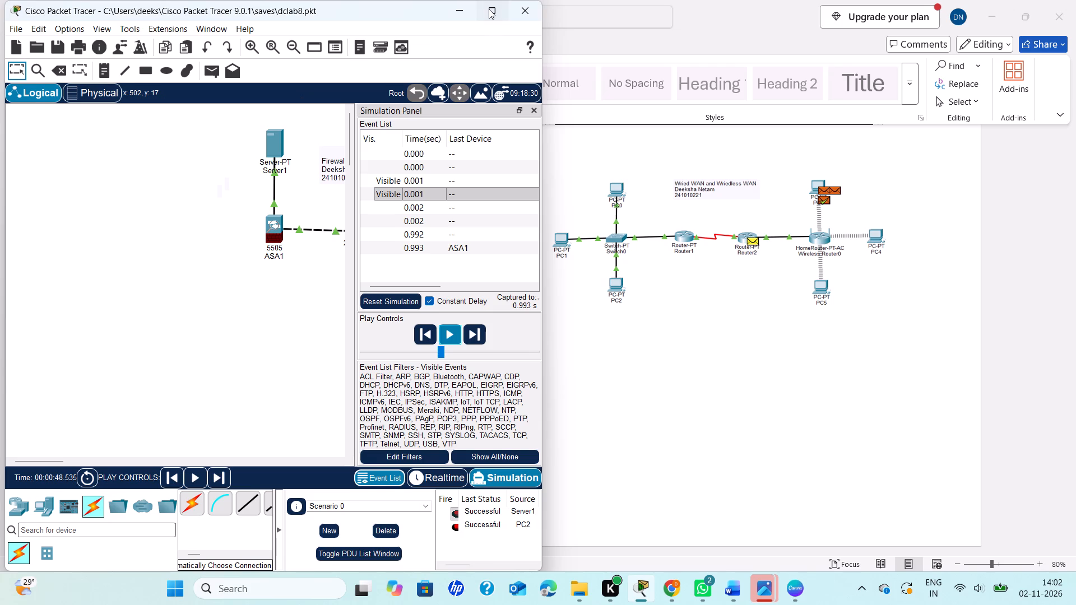
In Packet Tracer, change the last digit of the student ID in the firewall topology's note.
left_click(356, 170)
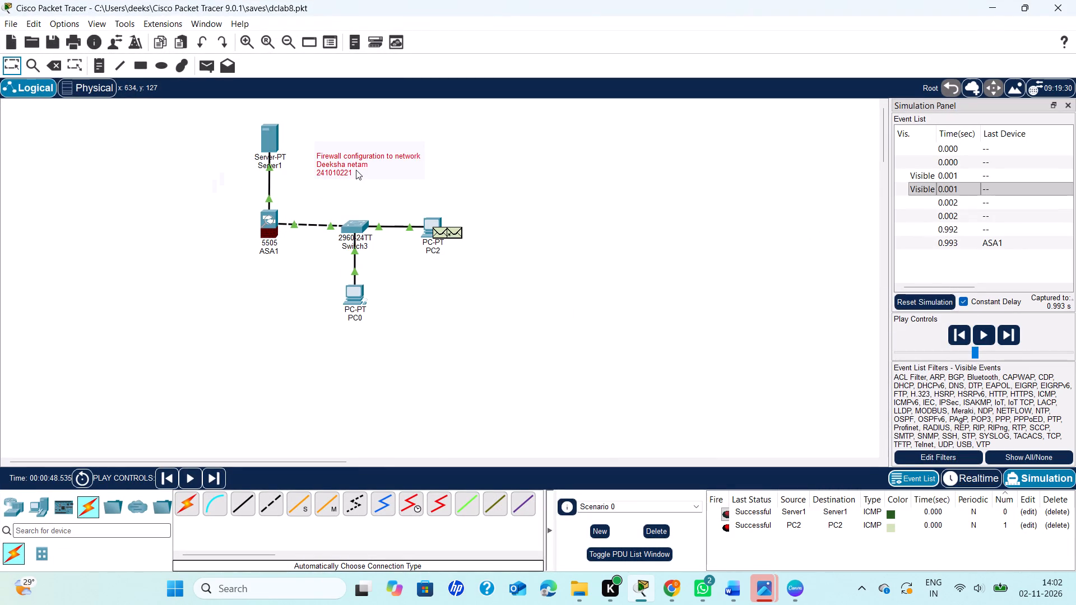
left_click(350, 171)
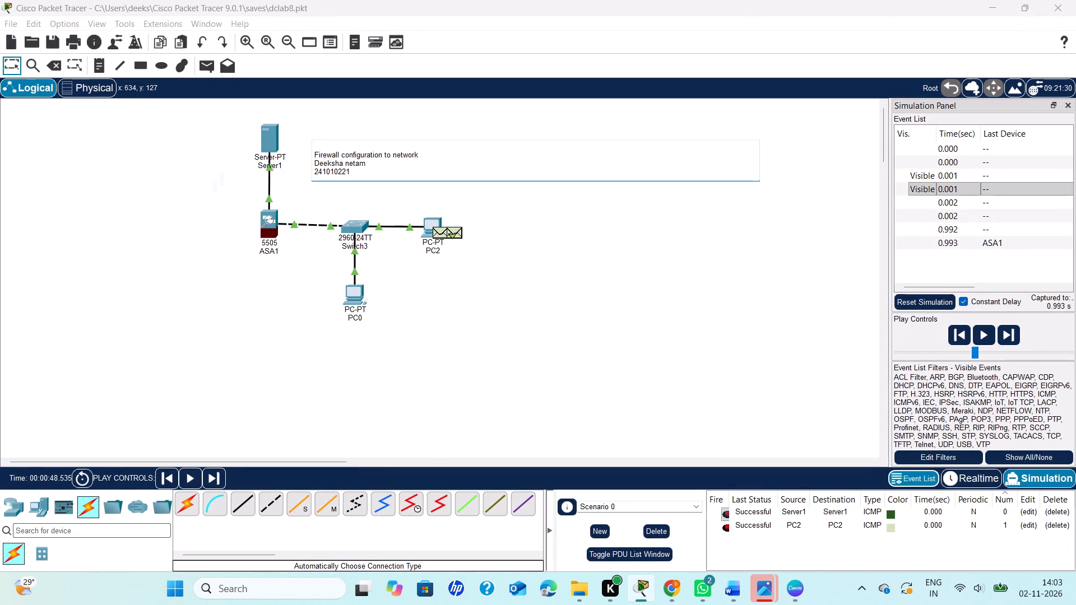
key("BackSpace")
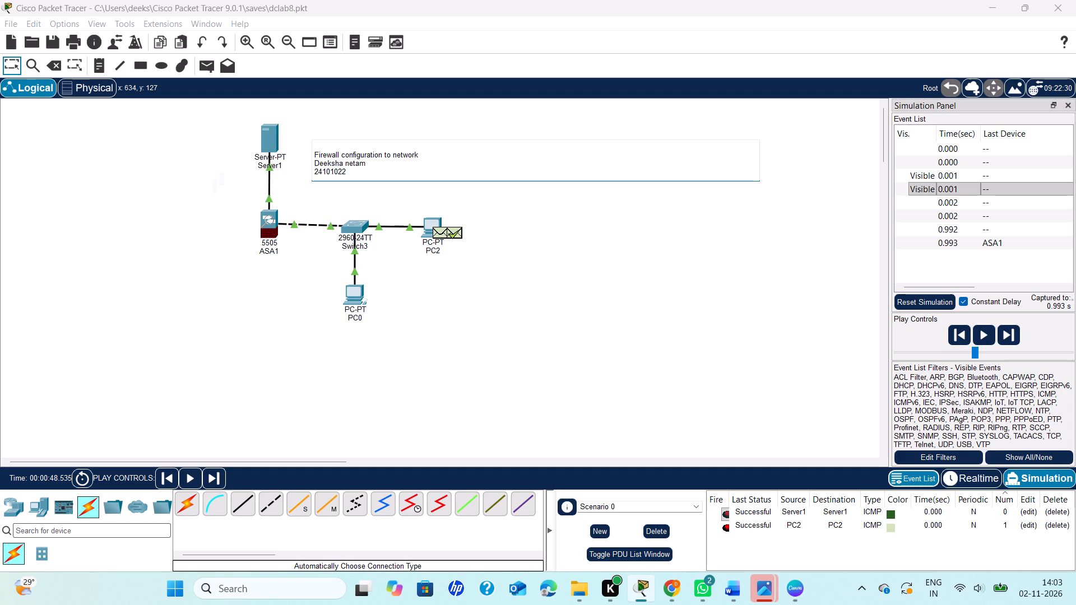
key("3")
Replace the student name in the firewall topology's note with the other student's name and finish editing the note.
left_click(367, 161)
key("BackSpace")
key("BackSpace")
key("BackSpace")
key("BackSpace")
key("BackSpace")
key("BackSpace")
key("BackSpace")
key("BackSpace")
key("BackSpace")
key("BackSpace")
key("BackSpace")
key("BackSpace")
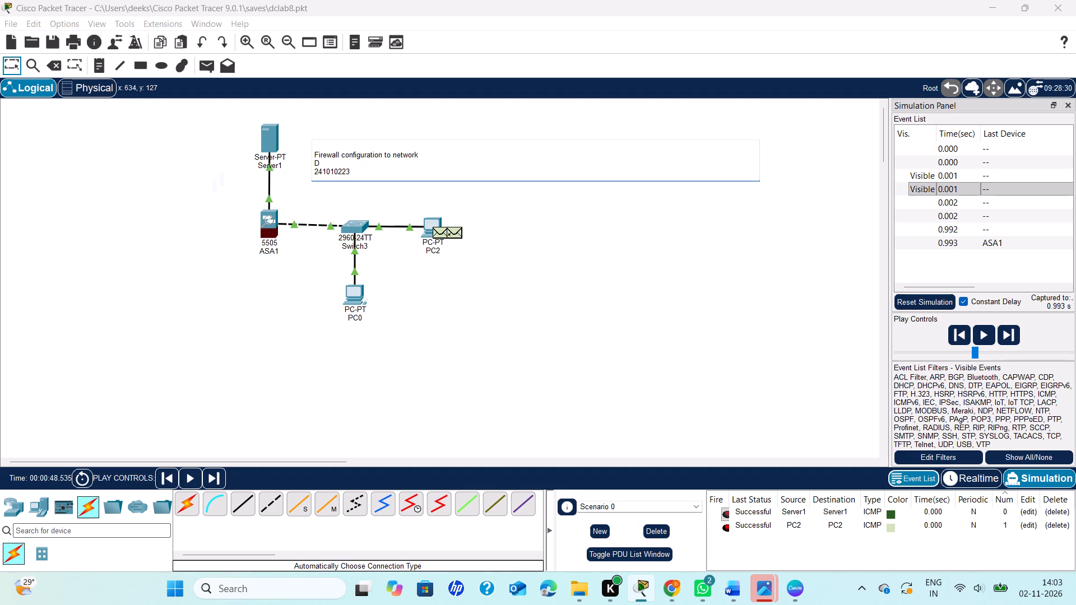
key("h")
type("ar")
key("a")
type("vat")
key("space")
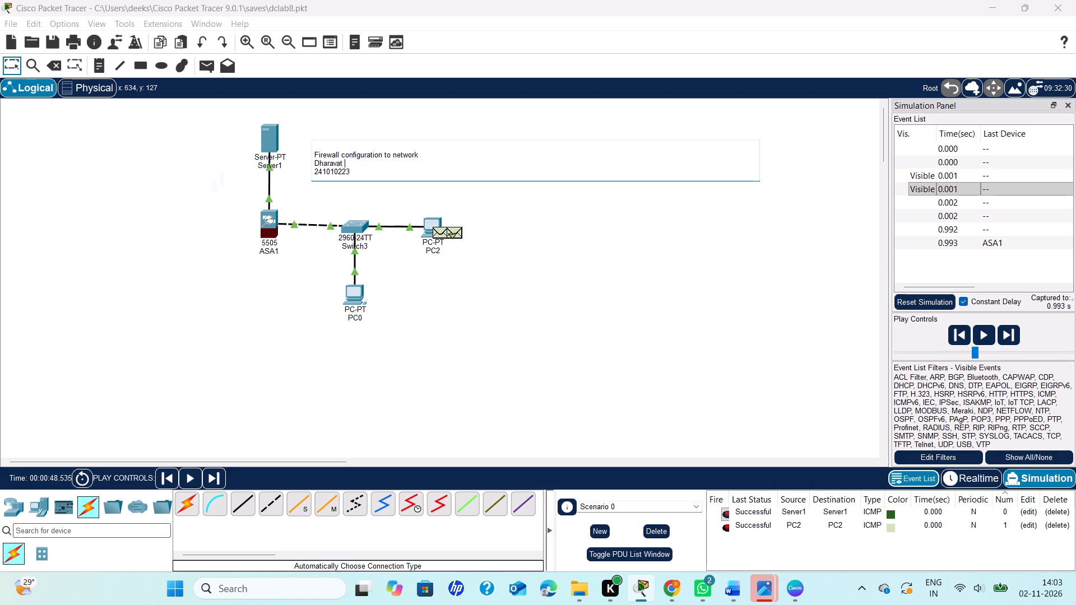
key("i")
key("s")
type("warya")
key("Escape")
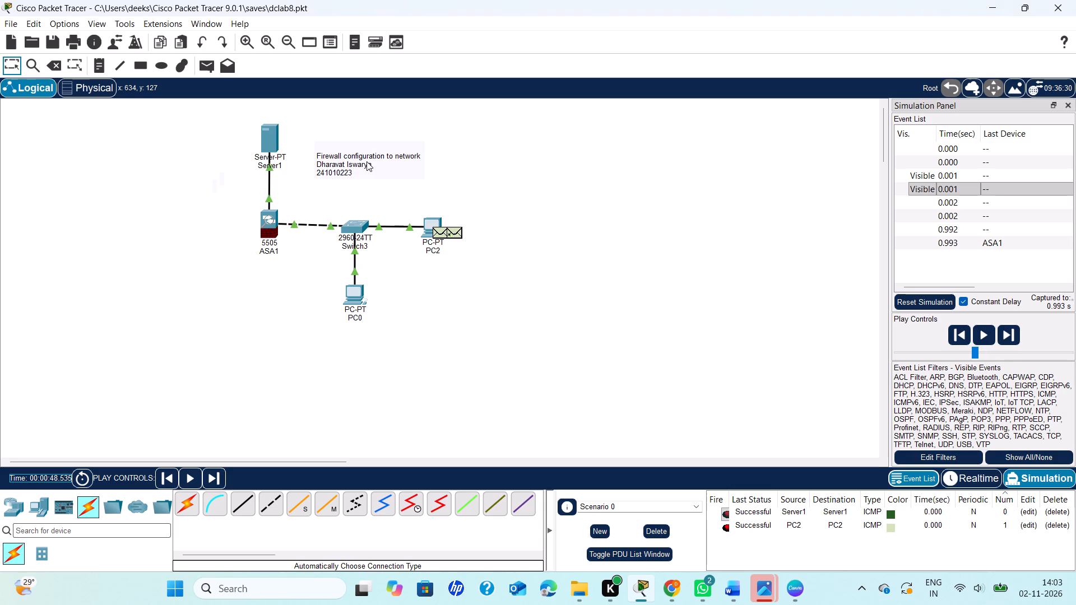
Capture a rectangular screenshot of the firewall topology together with its updated note.
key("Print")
left_click(639, 36)
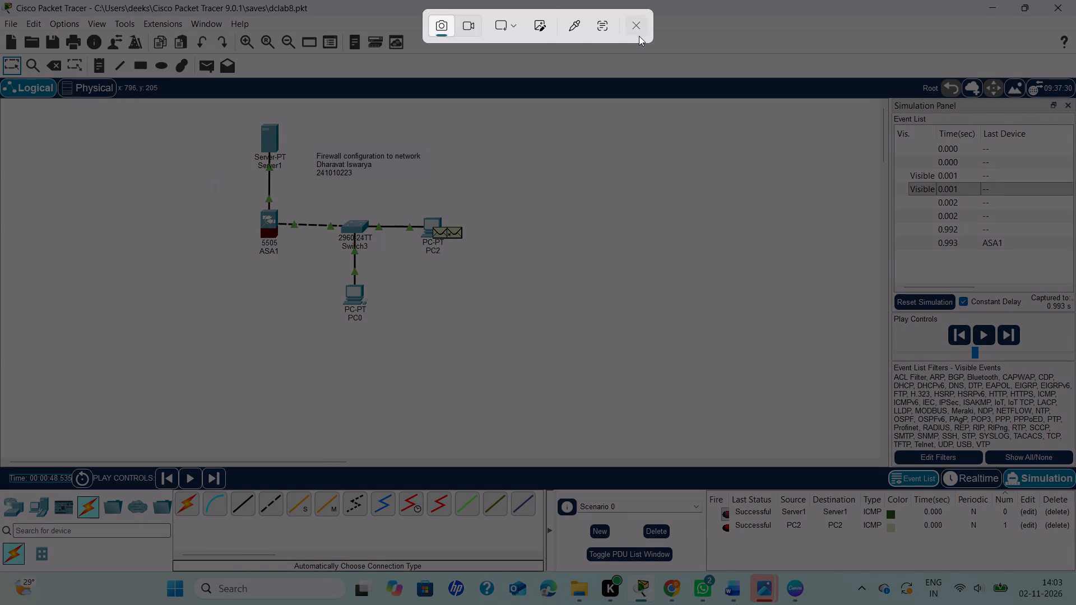
key("Print")
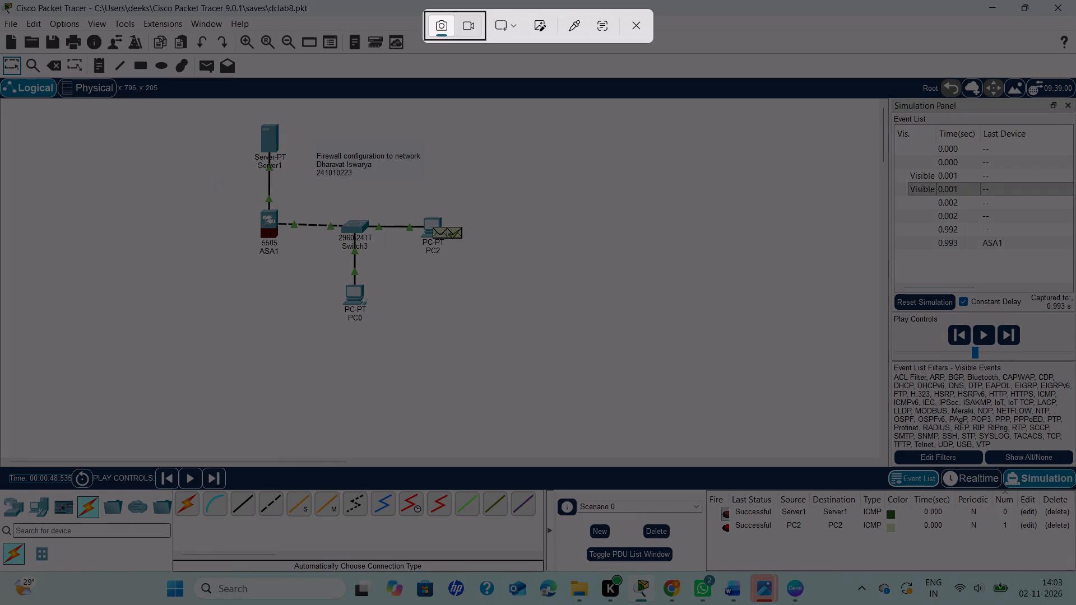
left_click_drag(224, 107, 540, 363)
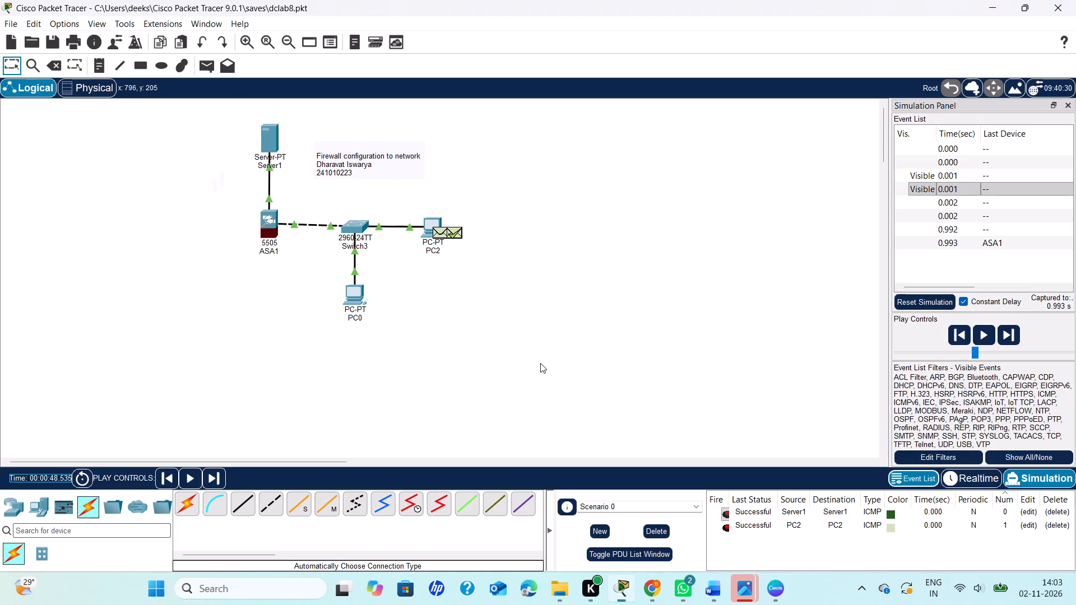
Switch to Word and paste the captured firewall topology screenshot into the two-page document.
left_click(735, 584)
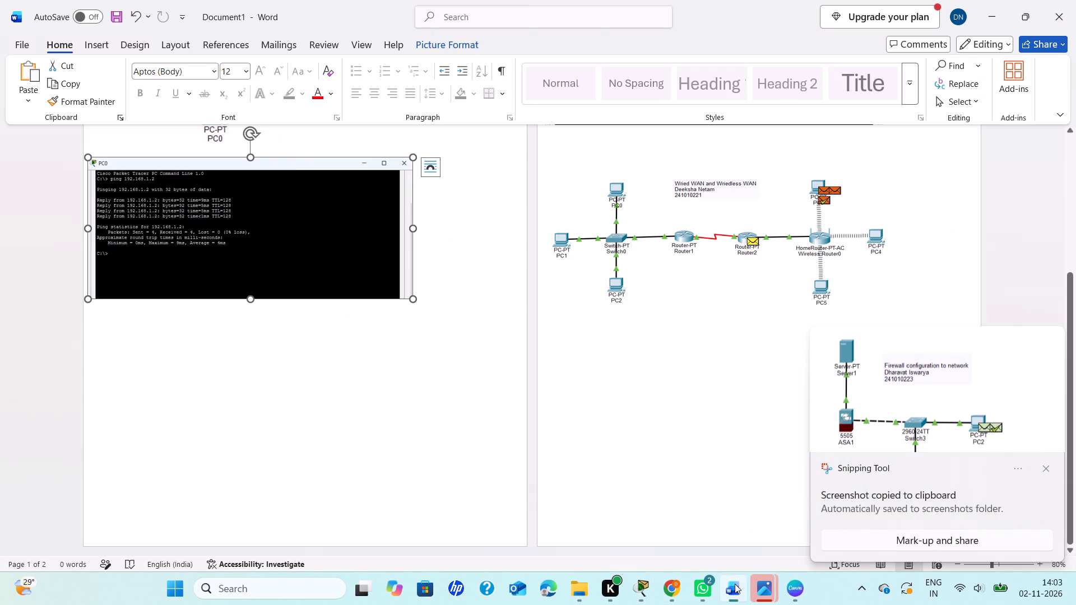
left_click(296, 416)
scroll(296, 416, "down", 1)
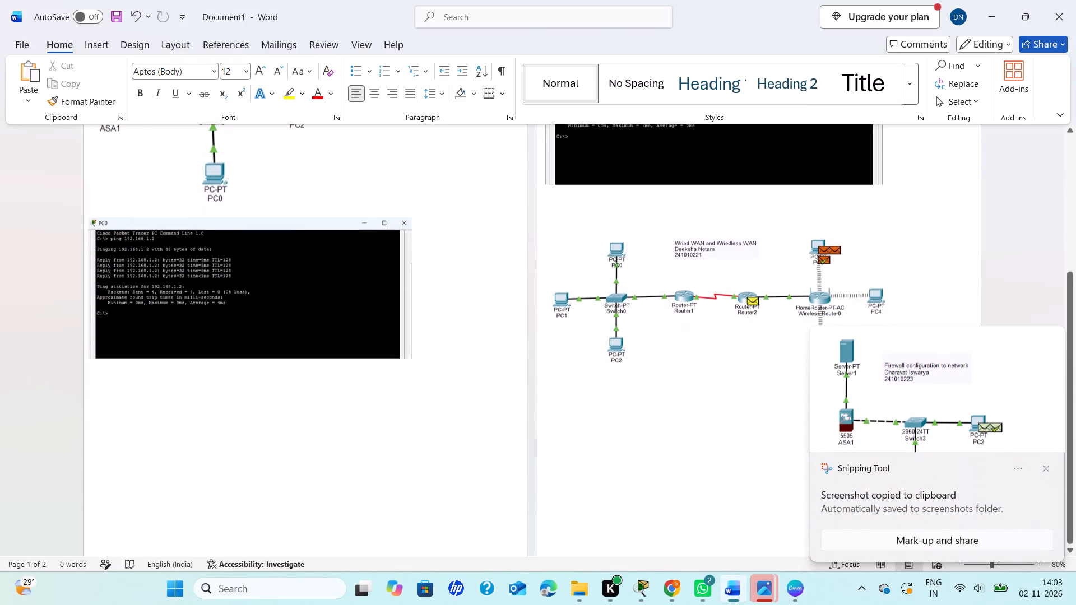
scroll(296, 416, "down", 1)
key("ctrl+v")
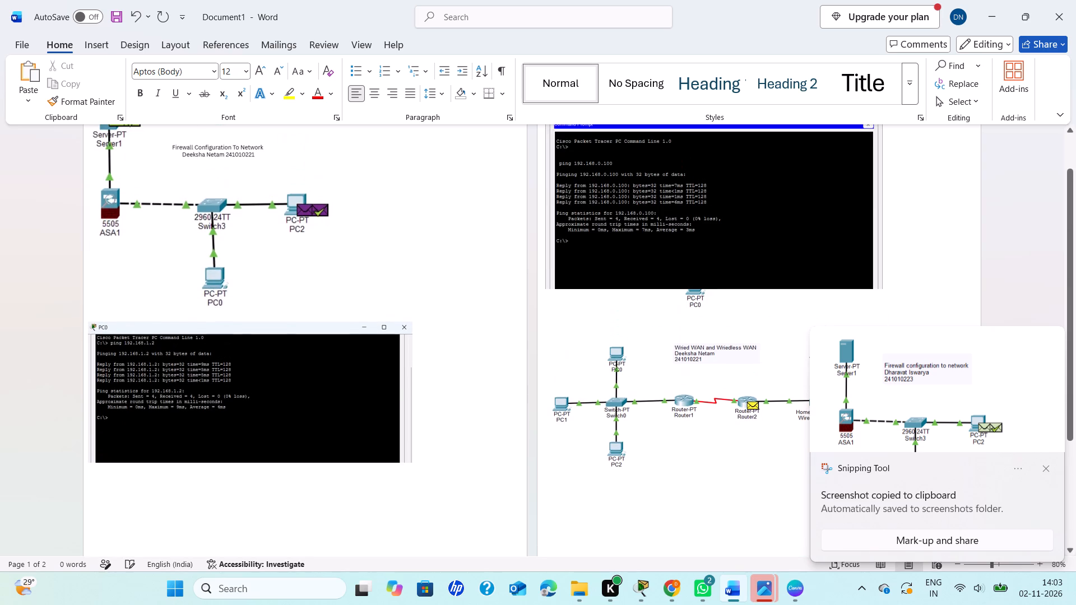
scroll(426, 323, "up", 6)
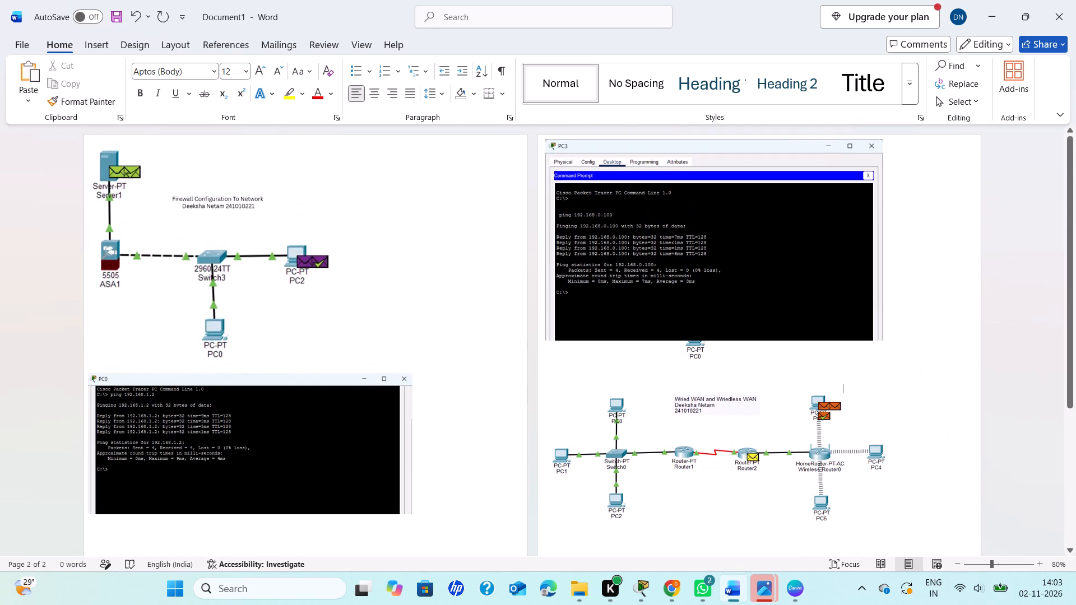
Shift the original firewall topology picture slightly inward from the left page edge at the top of page one.
left_click_drag(266, 285, 326, 276)
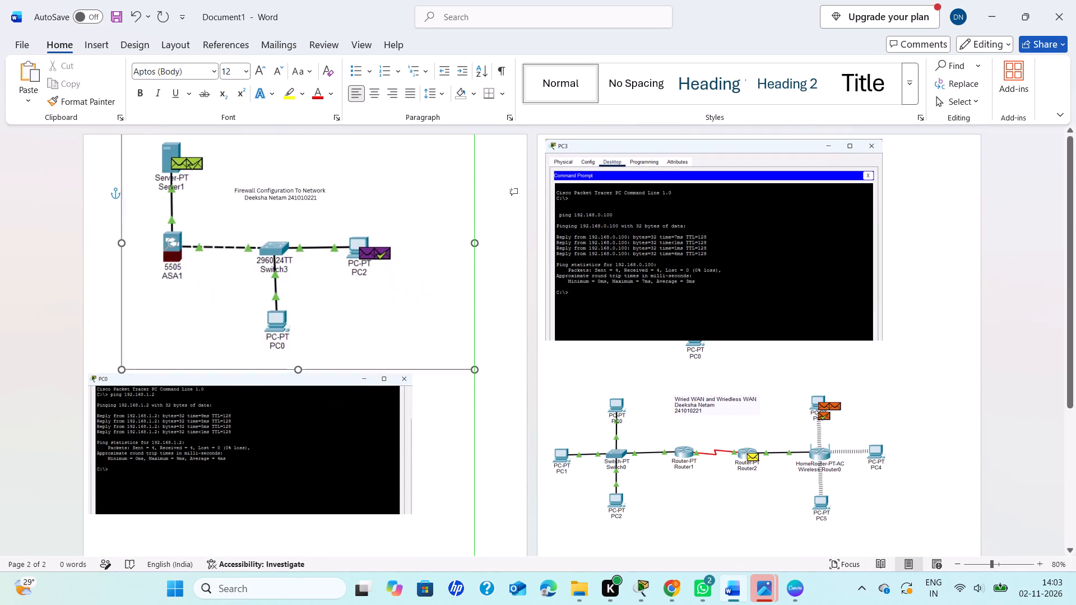
left_click_drag(326, 276, 289, 283)
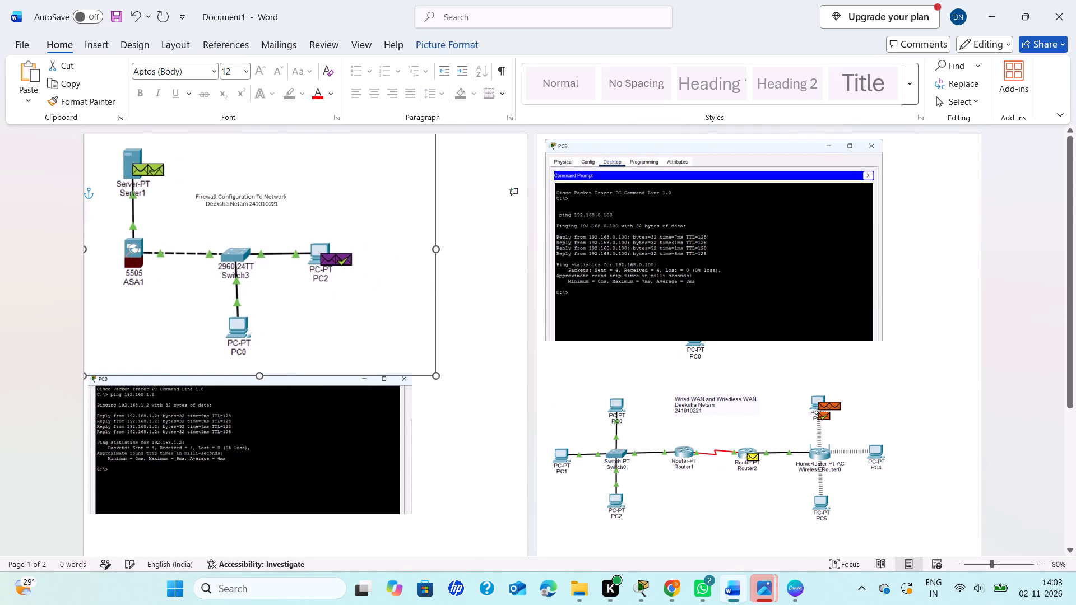
Uncover the newly pasted firewall topology, set its wrapping to In Front of Text, and move it to the lower part of page one.
left_click_drag(638, 296, 745, 329)
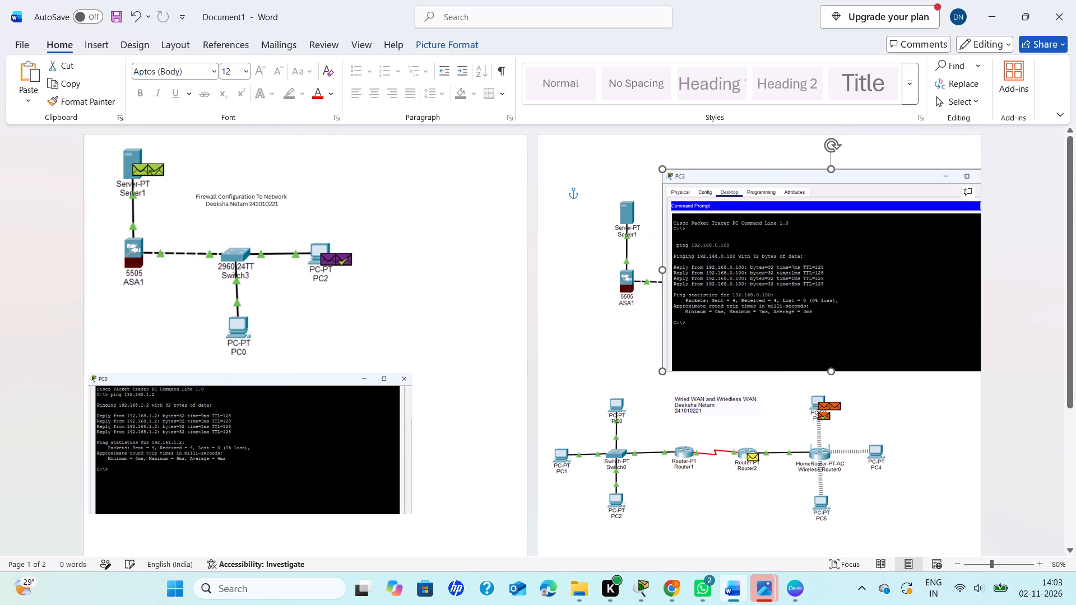
left_click_drag(614, 274, 599, 305)
left_click(599, 305)
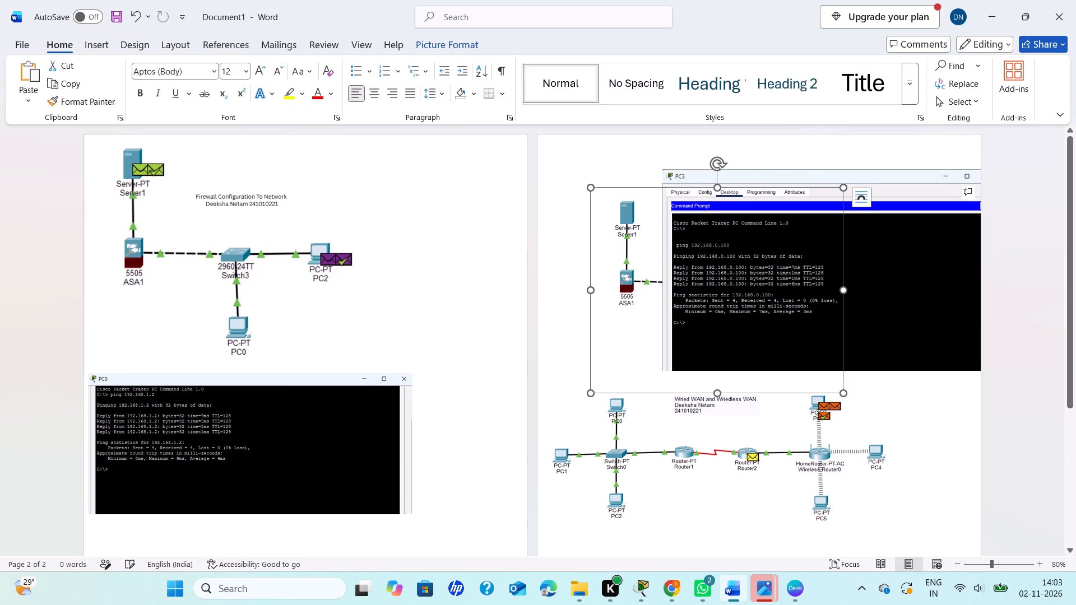
right_click(599, 305)
left_click(670, 499)
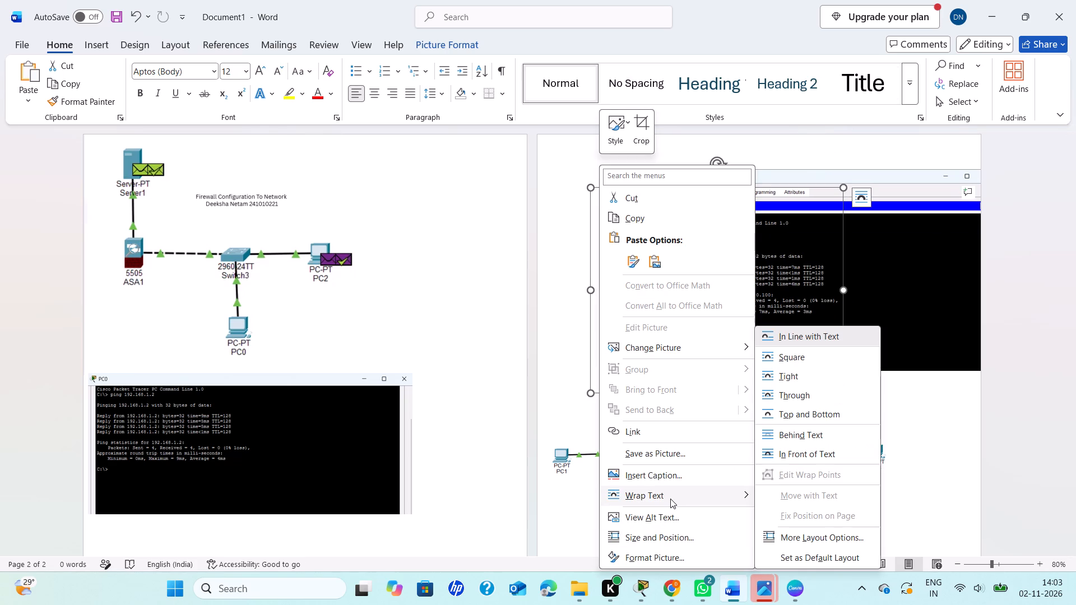
left_click(814, 457)
left_click_drag(675, 327, 312, 548)
scroll(699, 378, "up", 2)
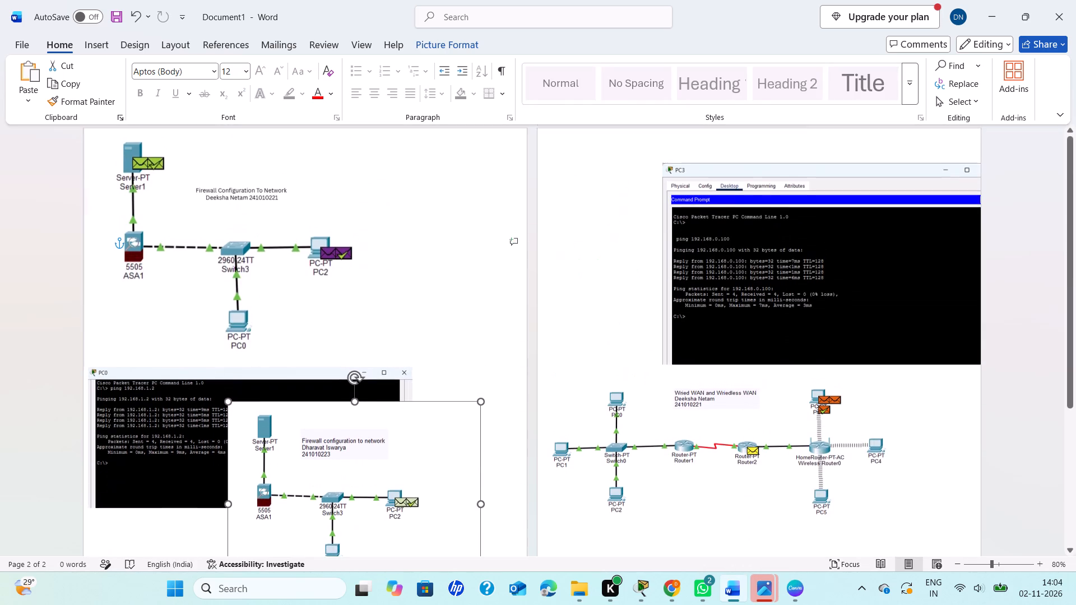
Move the PC3 ping screenshot back to the top of page two and nudge the WAN topology beneath it.
left_click_drag(801, 280, 684, 249)
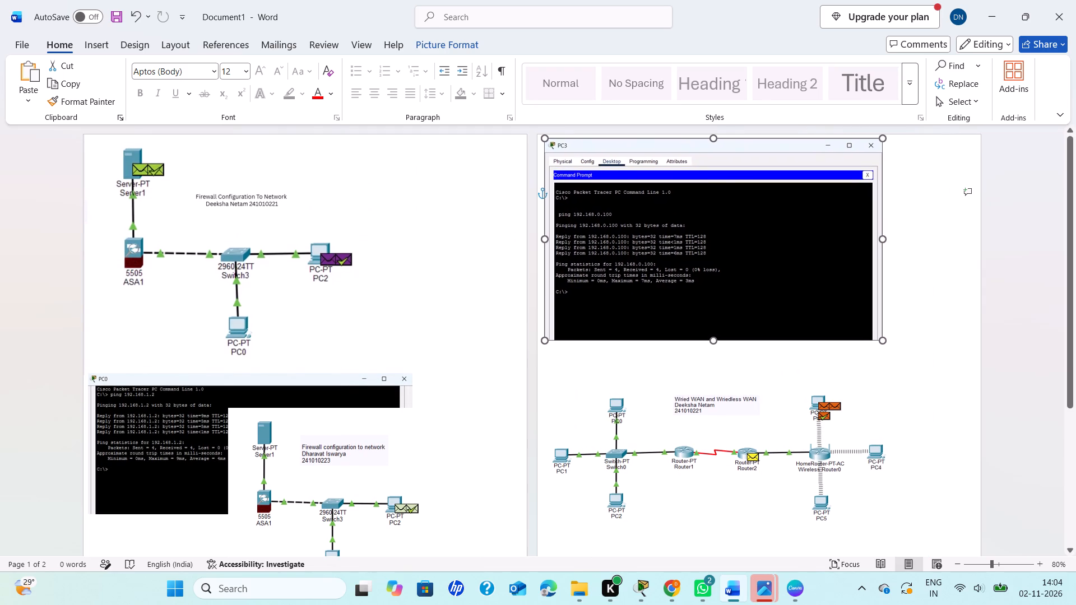
left_click_drag(684, 249, 683, 249)
left_click_drag(685, 449, 681, 443)
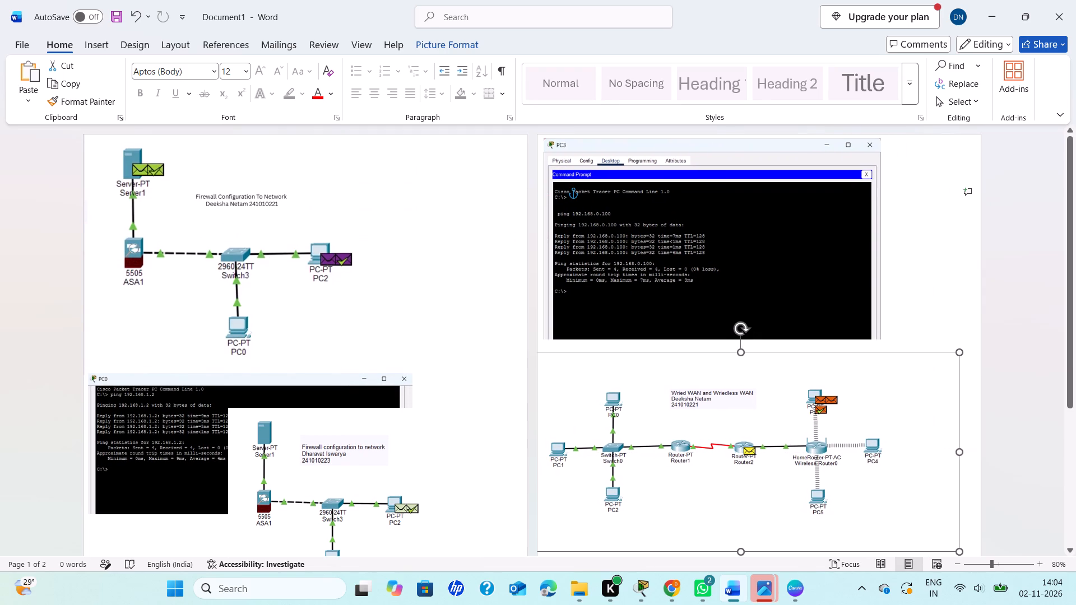
left_click_drag(681, 443, 682, 443)
Position the new firewall topology directly below the PC0 ping screenshot on page one and enlarge it to fill the remaining height.
scroll(445, 412, "down", 3)
left_click_drag(349, 244, 219, 362)
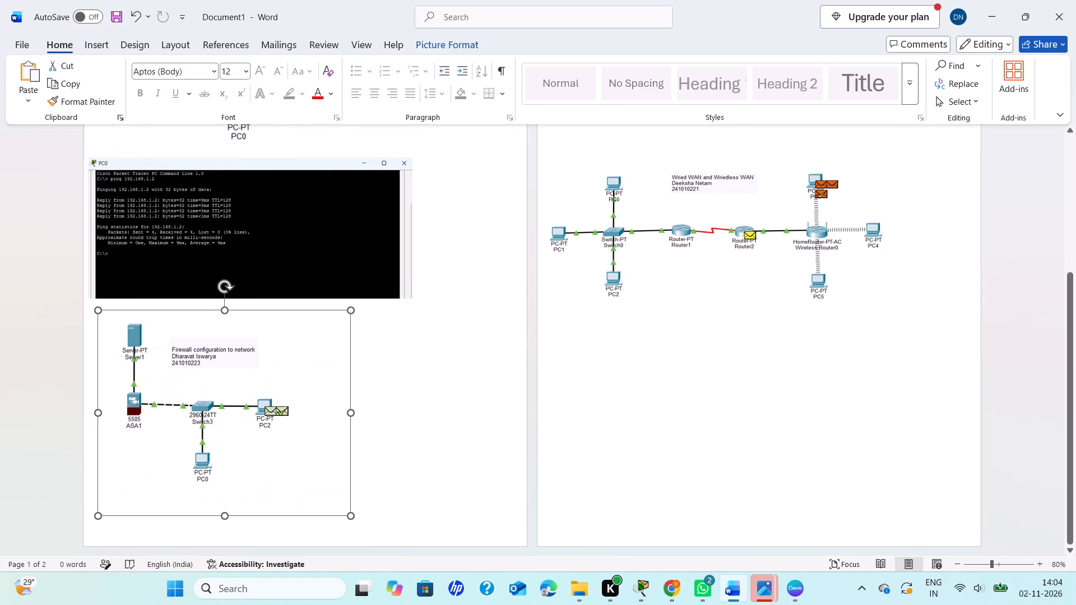
left_click_drag(219, 362, 214, 359)
left_click_drag(341, 511, 358, 520)
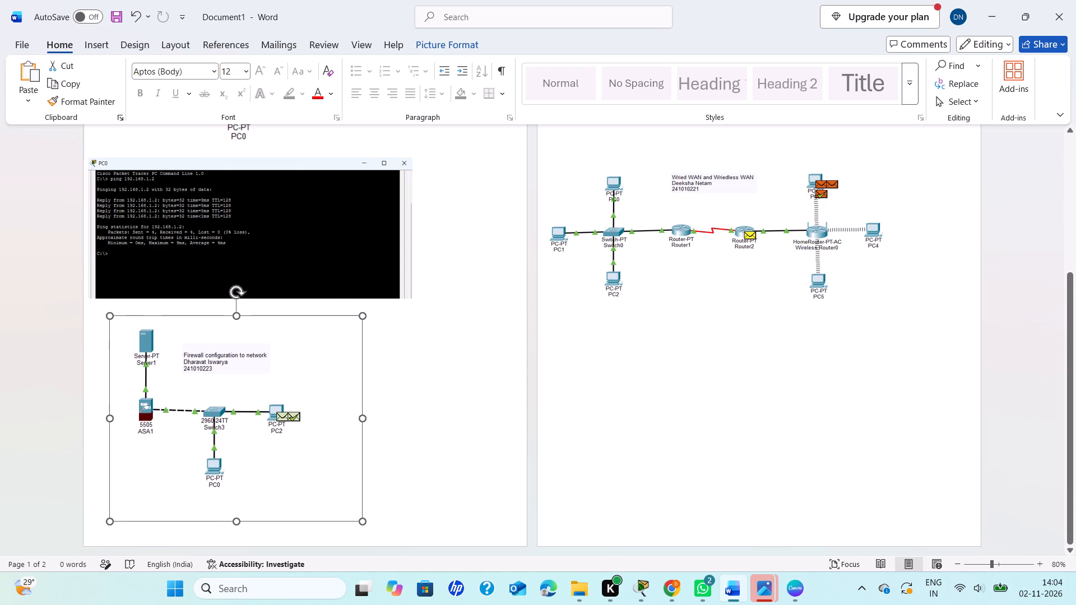
left_click_drag(358, 520, 342, 505)
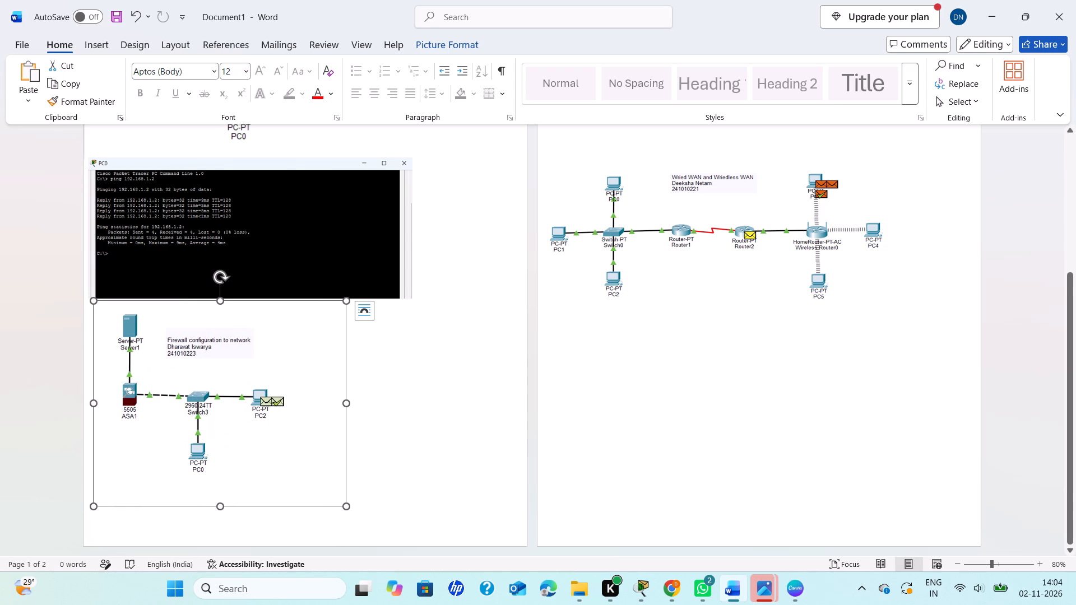
left_click_drag(345, 509, 372, 538)
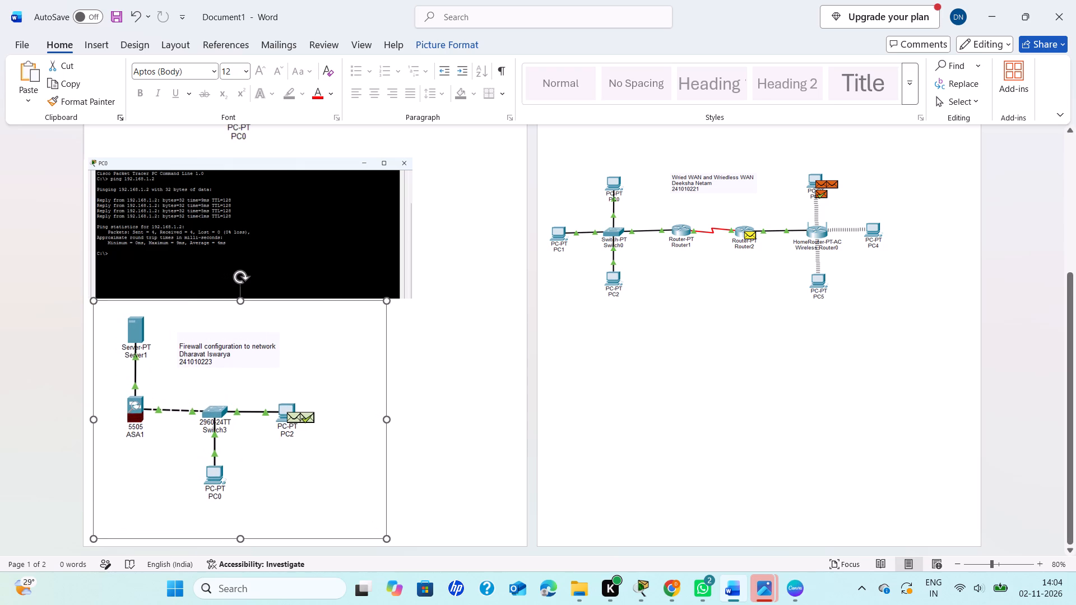
left_click_drag(303, 438, 298, 444)
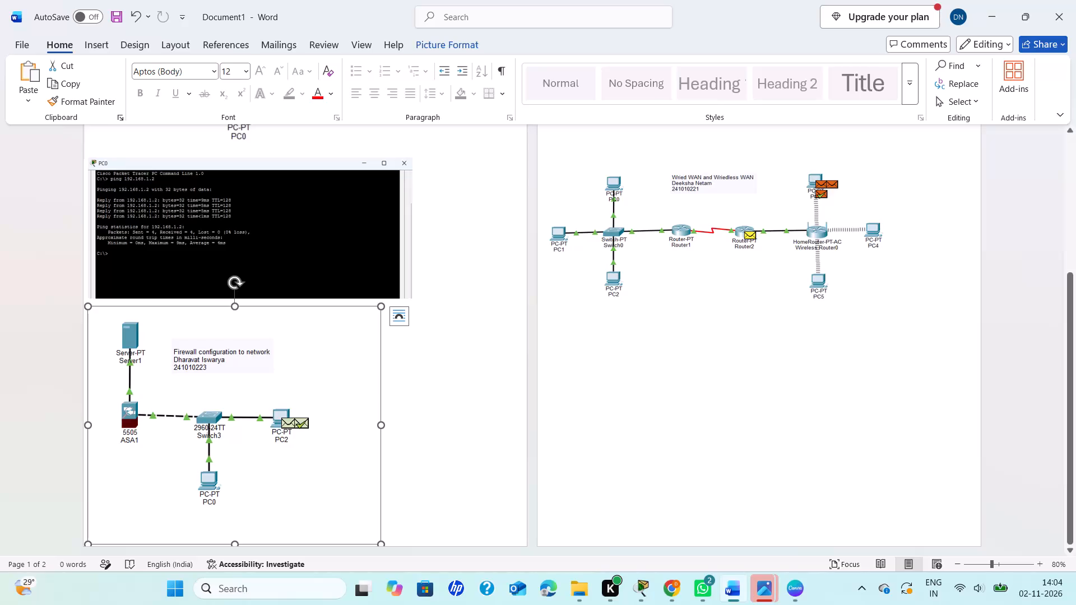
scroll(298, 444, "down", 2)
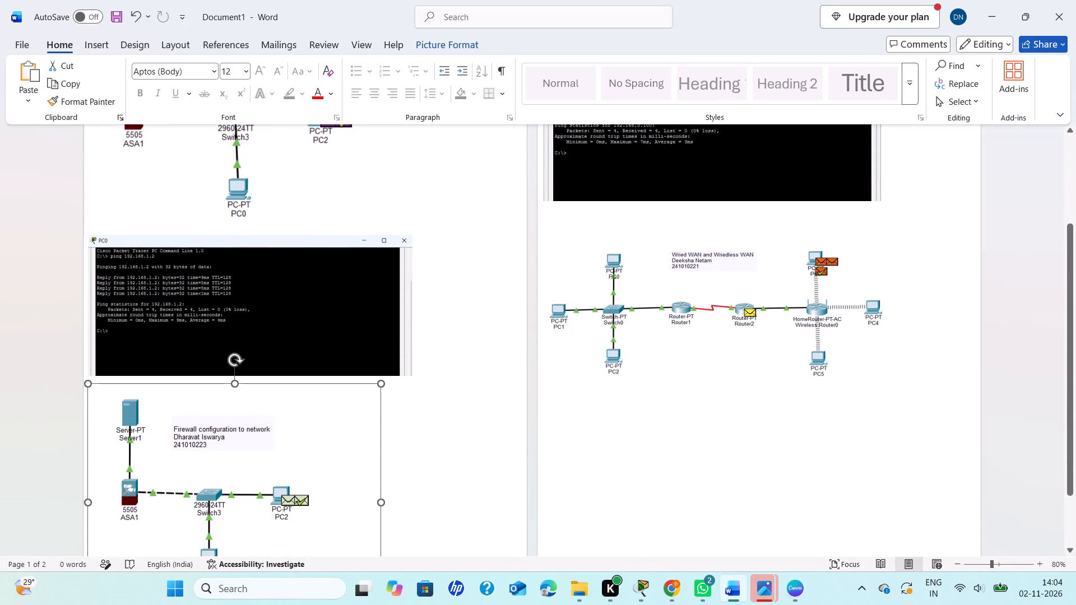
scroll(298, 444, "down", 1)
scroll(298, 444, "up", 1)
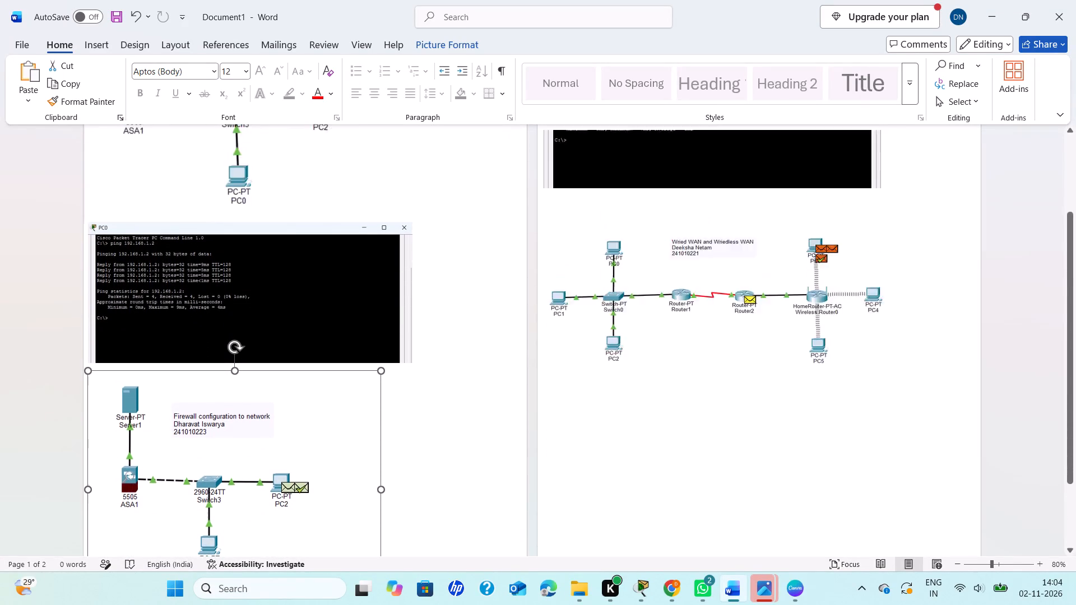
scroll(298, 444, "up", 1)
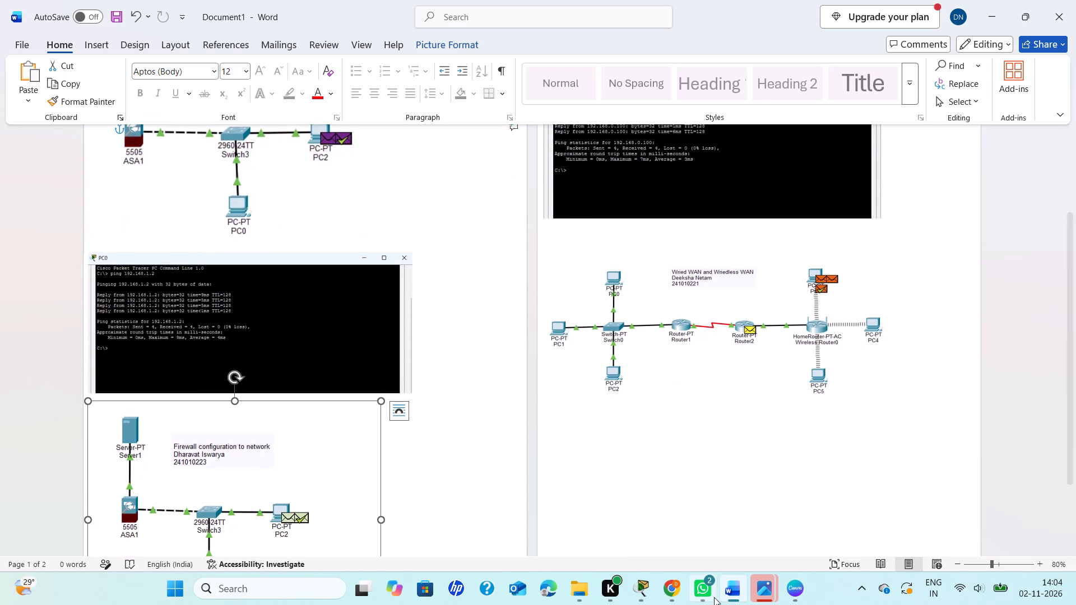
left_click(573, 587)
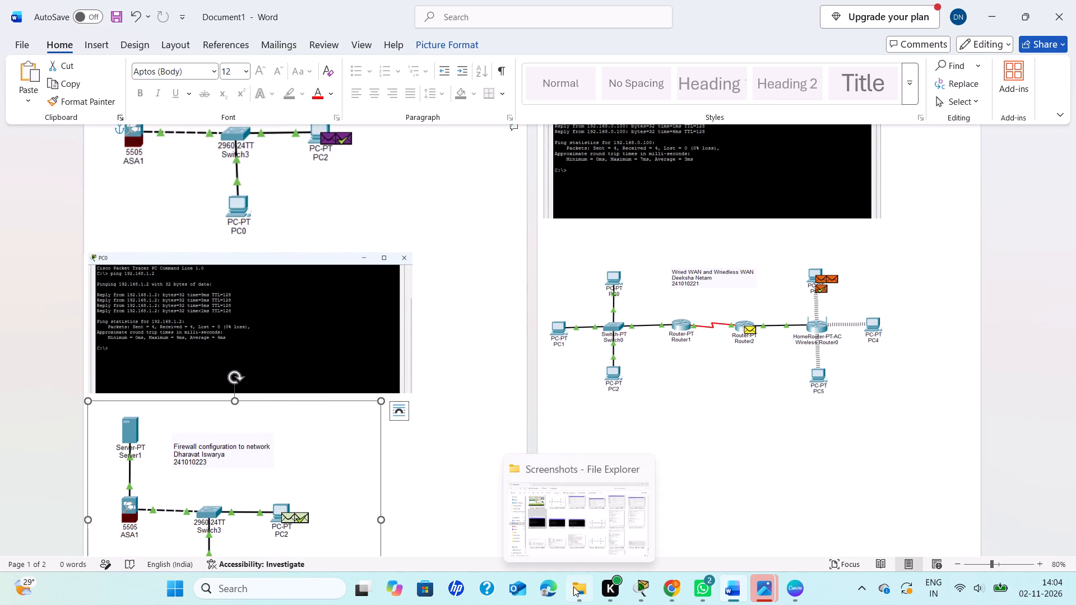
scroll(480, 381, "up", 12)
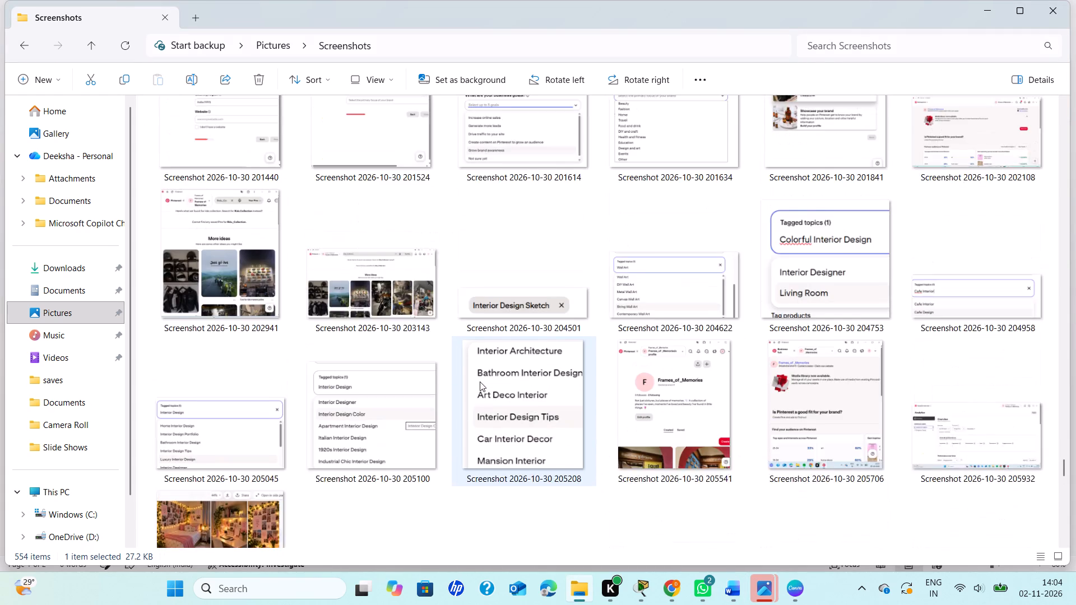
scroll(480, 381, "down", 7)
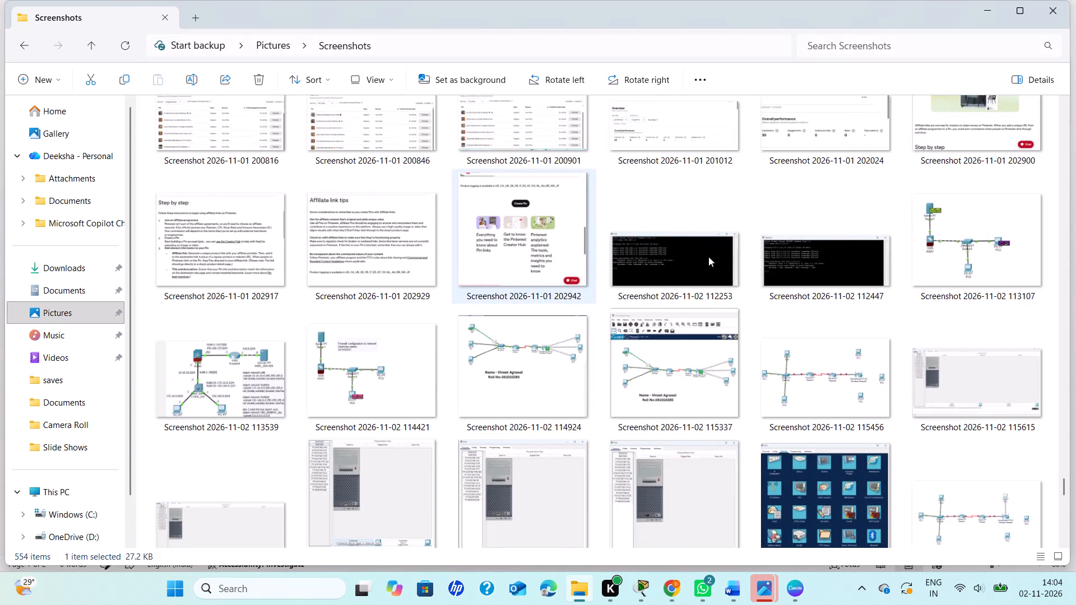
right_click(711, 257)
left_click(782, 19)
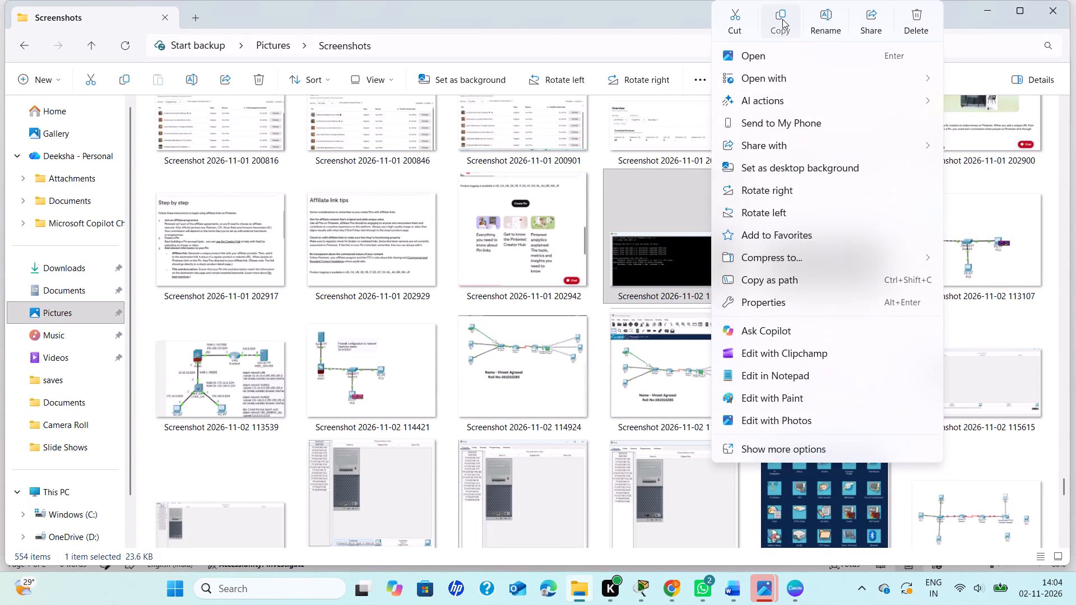
left_click(741, 591)
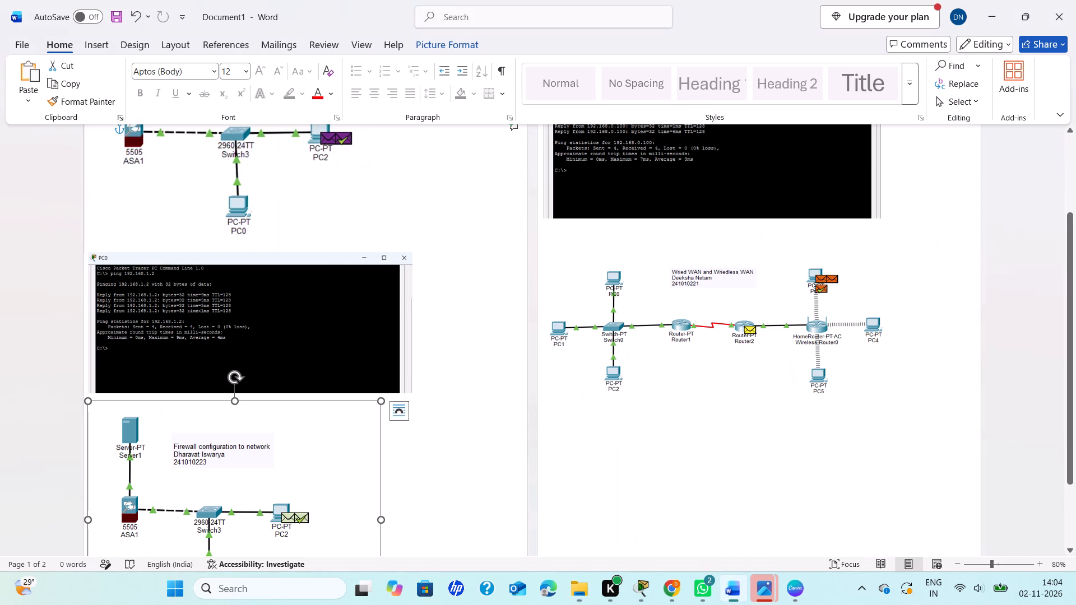
left_click(404, 438)
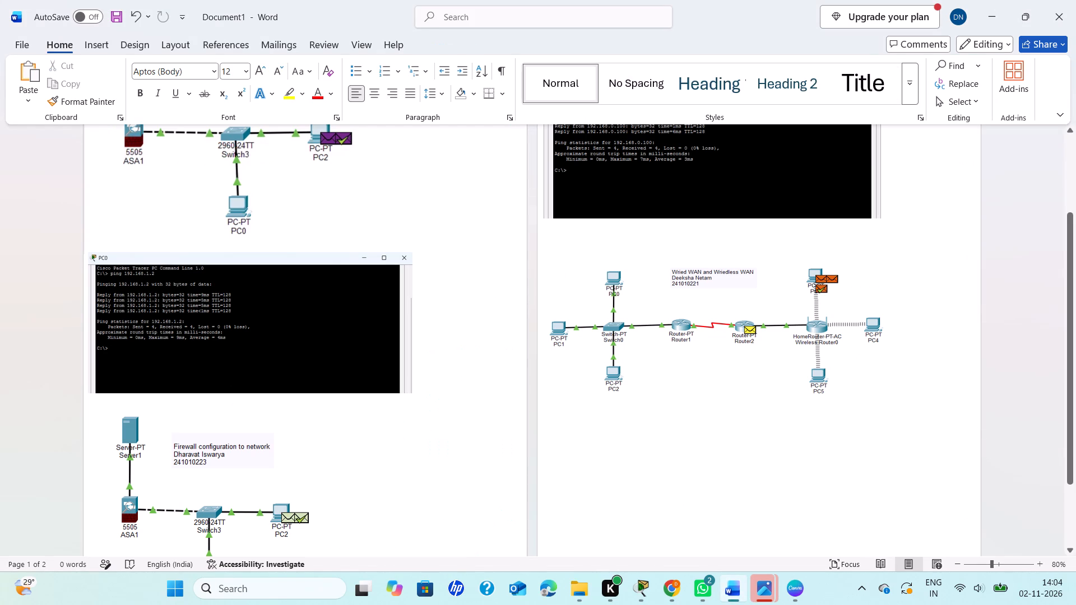
left_click(439, 394)
key("ctrl+v")
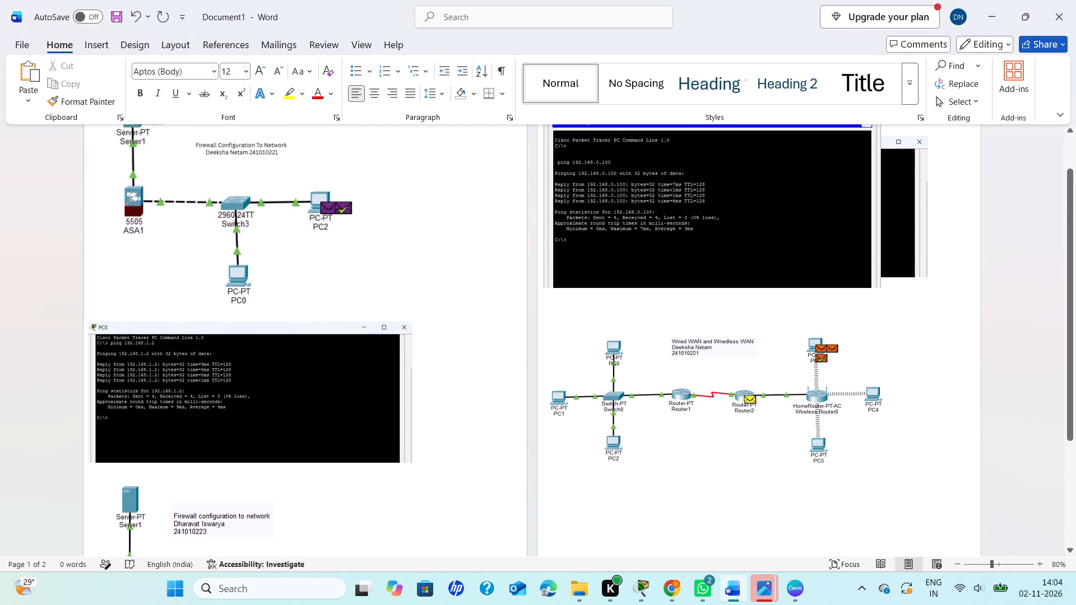
Set the pasted PC0 ping screenshot to In Front of Text and move it to page one, just above the second firewall topology.
right_click(901, 222)
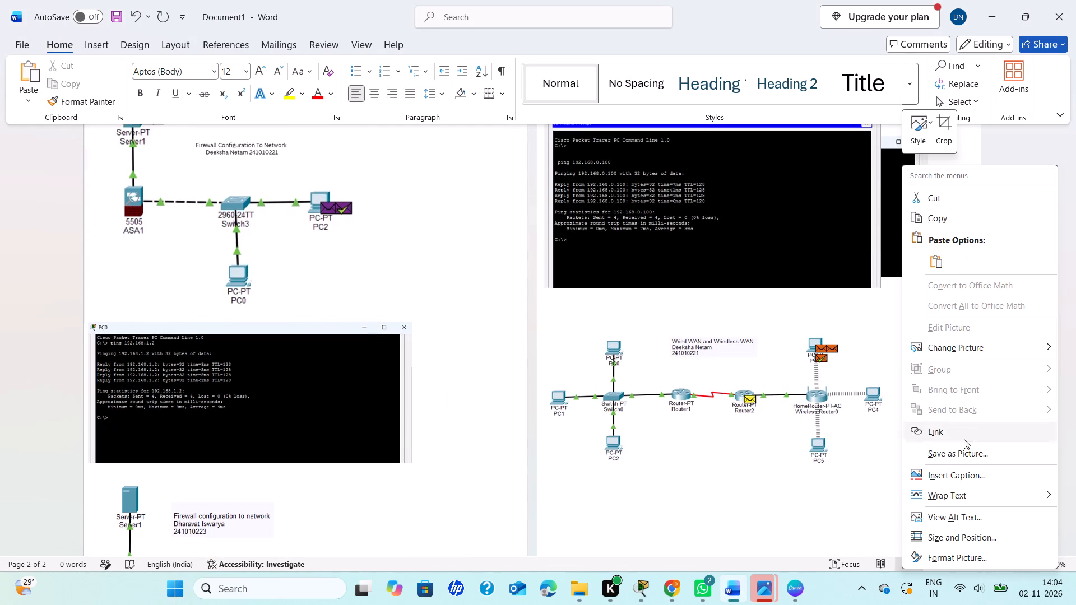
left_click(952, 495)
left_click(865, 456)
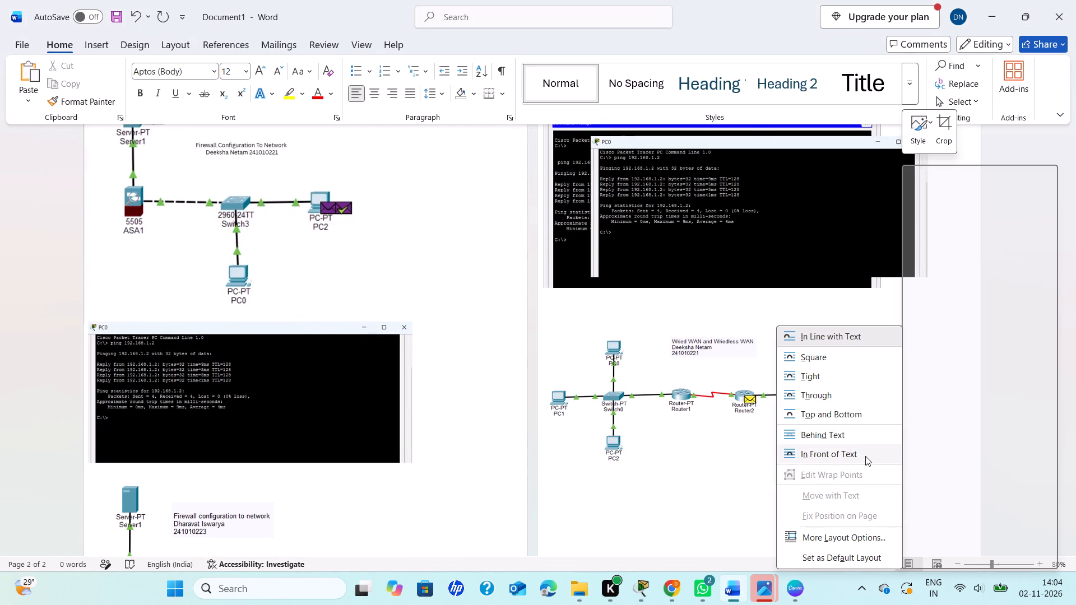
left_click_drag(774, 254, 449, 302)
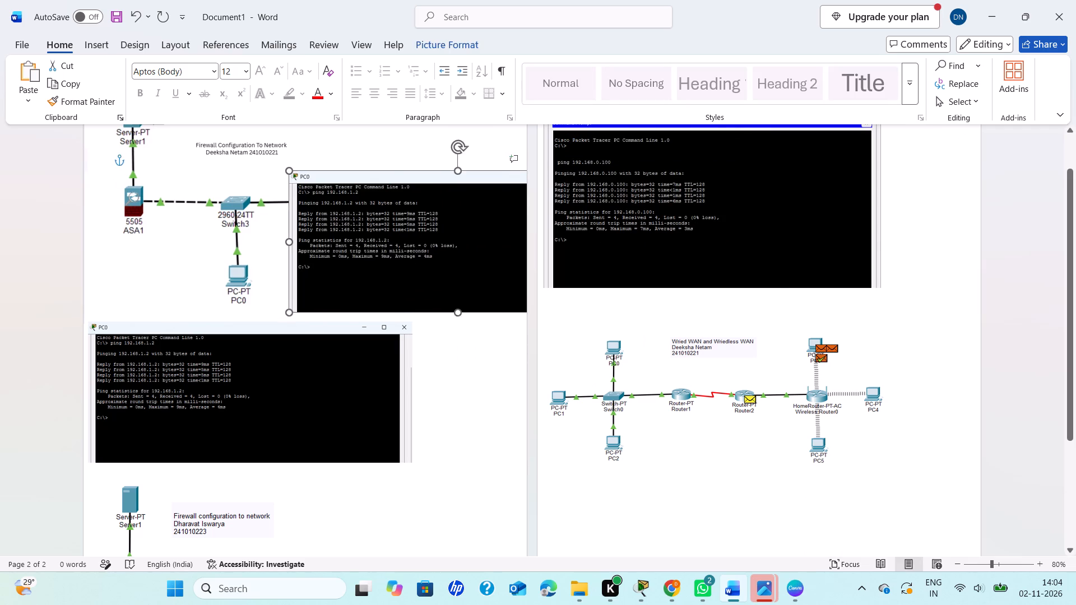
left_click_drag(449, 302, 413, 452)
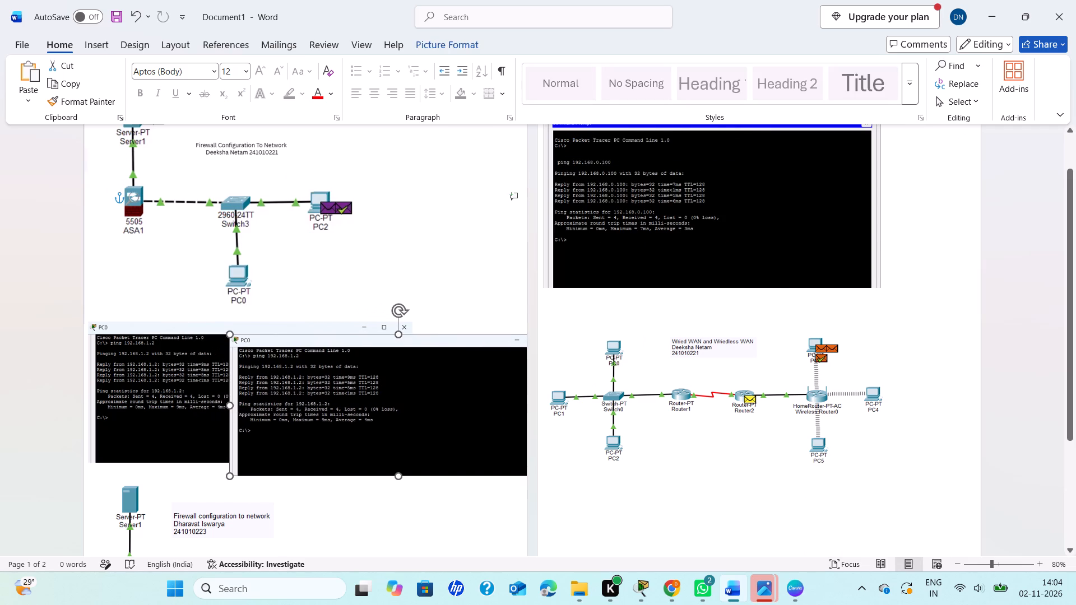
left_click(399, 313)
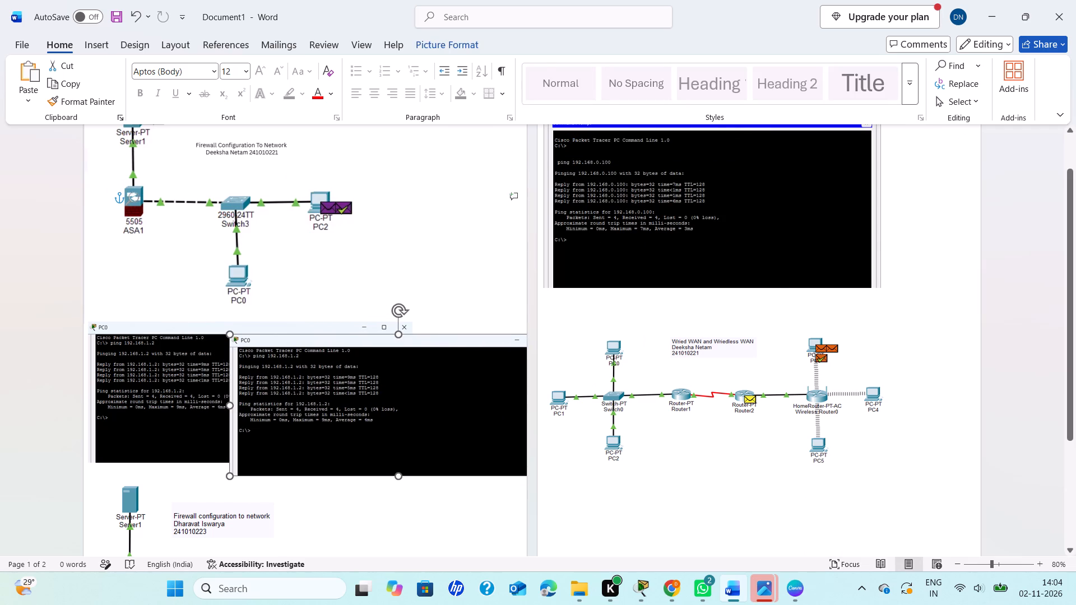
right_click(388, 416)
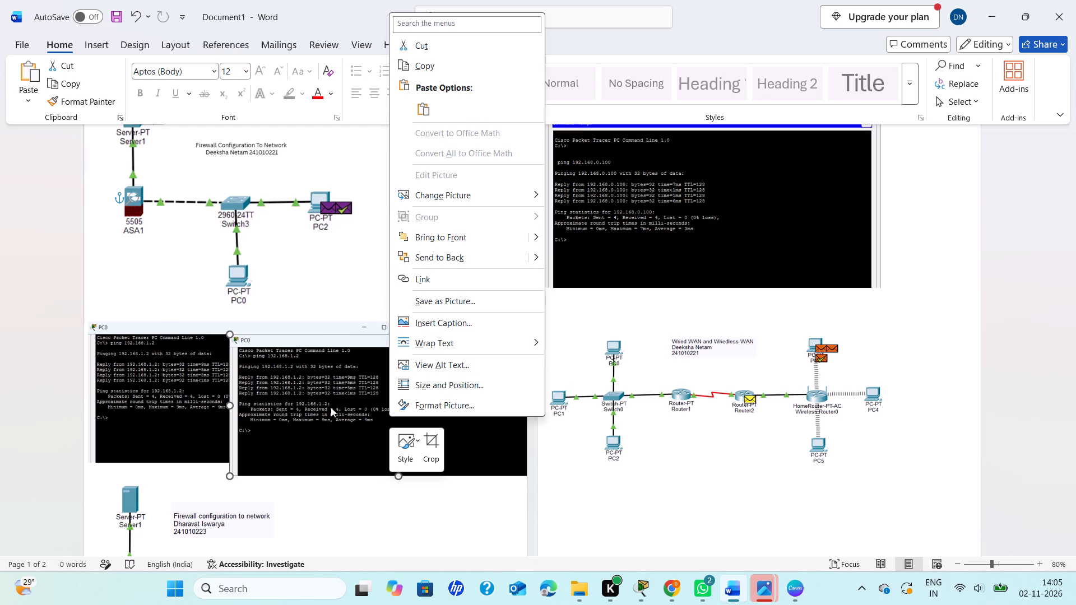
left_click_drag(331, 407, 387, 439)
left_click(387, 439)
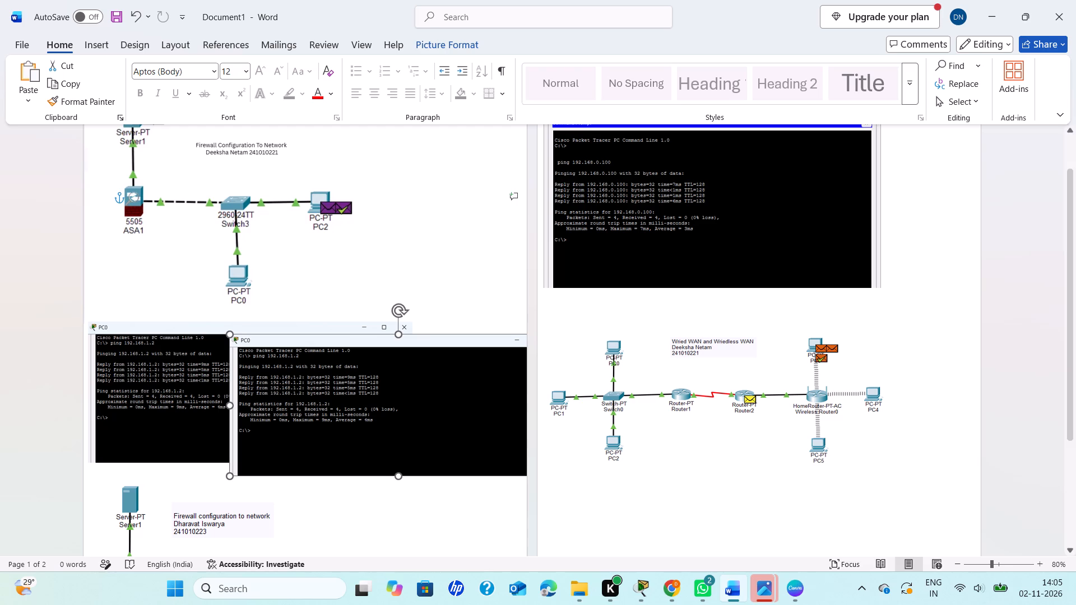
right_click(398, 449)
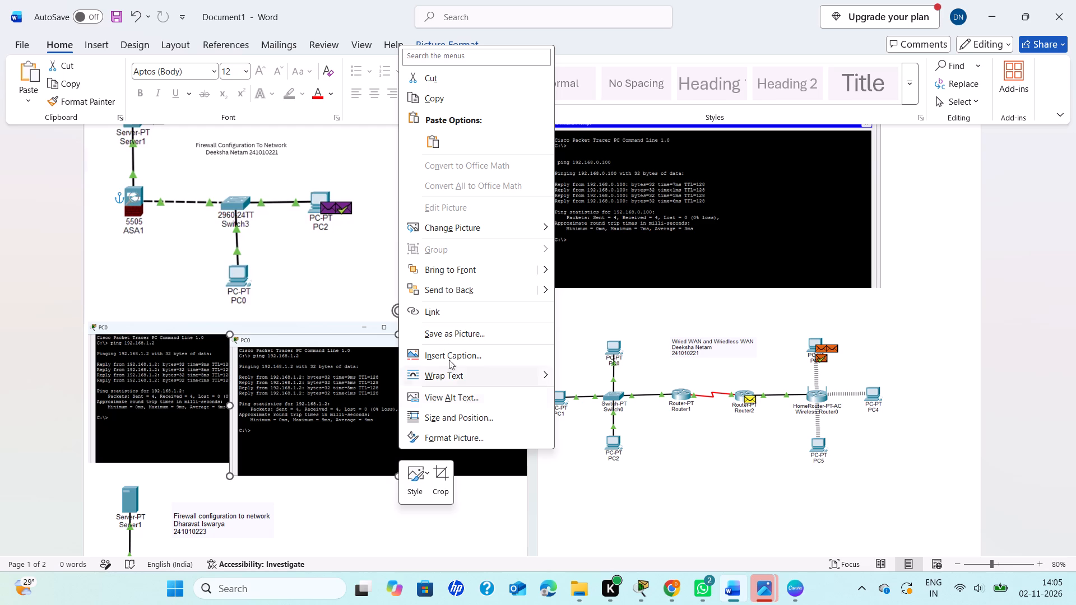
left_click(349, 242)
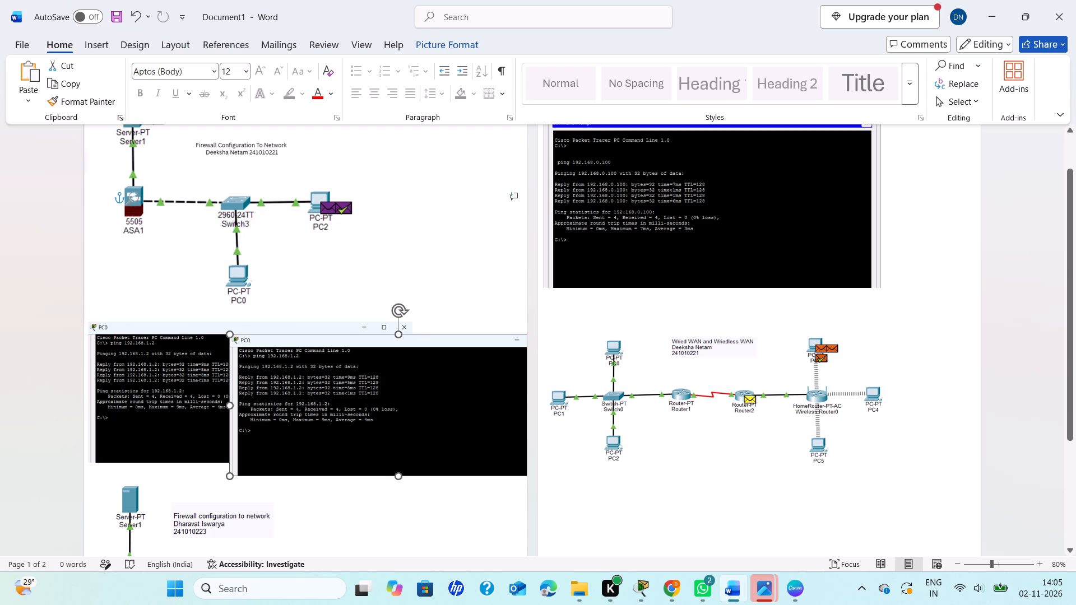
Rotate the newly pasted PC0 ping screenshot a quarter turn clockwise so it stands vertically.
left_click_drag(401, 310, 406, 306)
left_click_drag(406, 306, 317, 347)
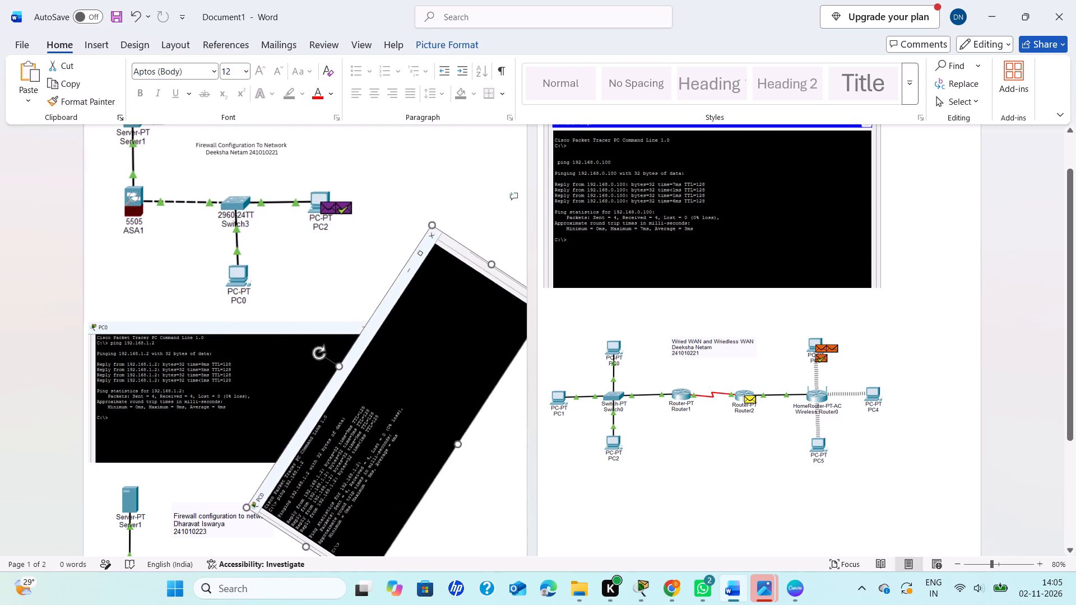
left_click_drag(317, 347, 384, 314)
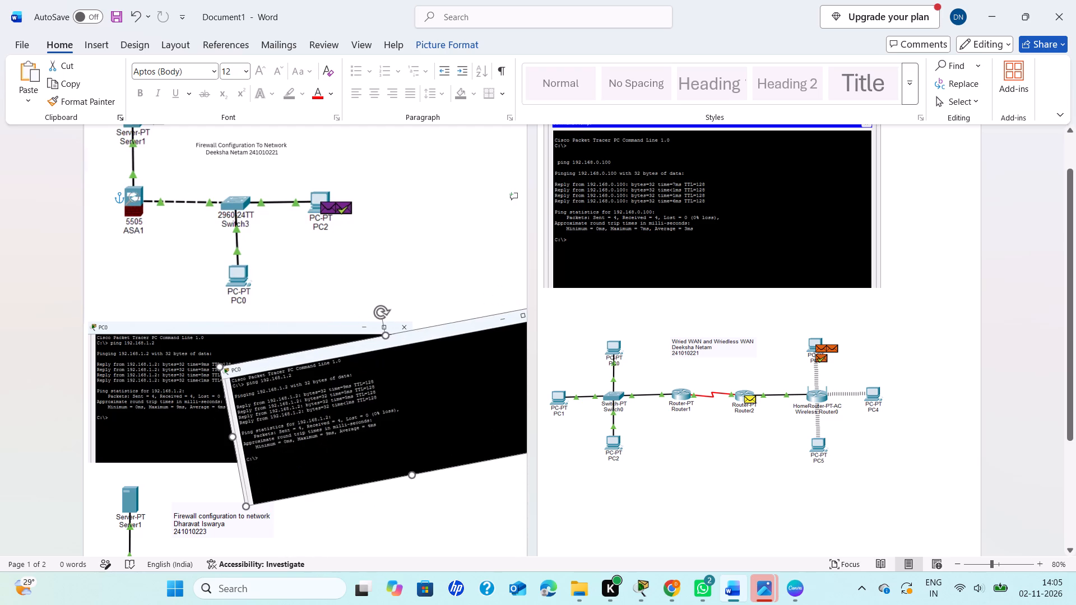
left_click_drag(377, 310, 409, 470)
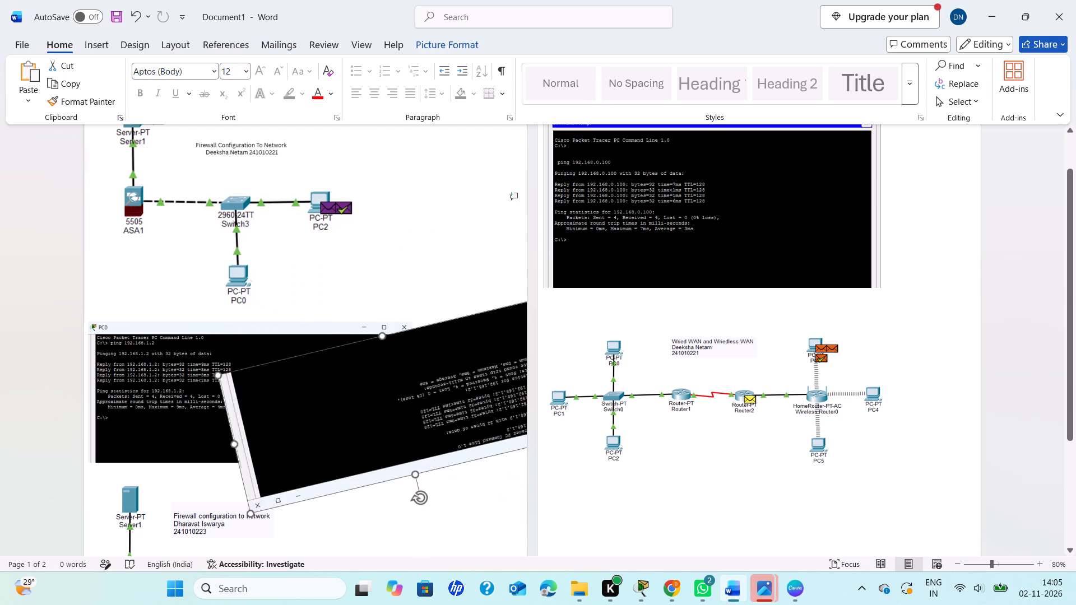
left_click_drag(409, 470, 483, 403)
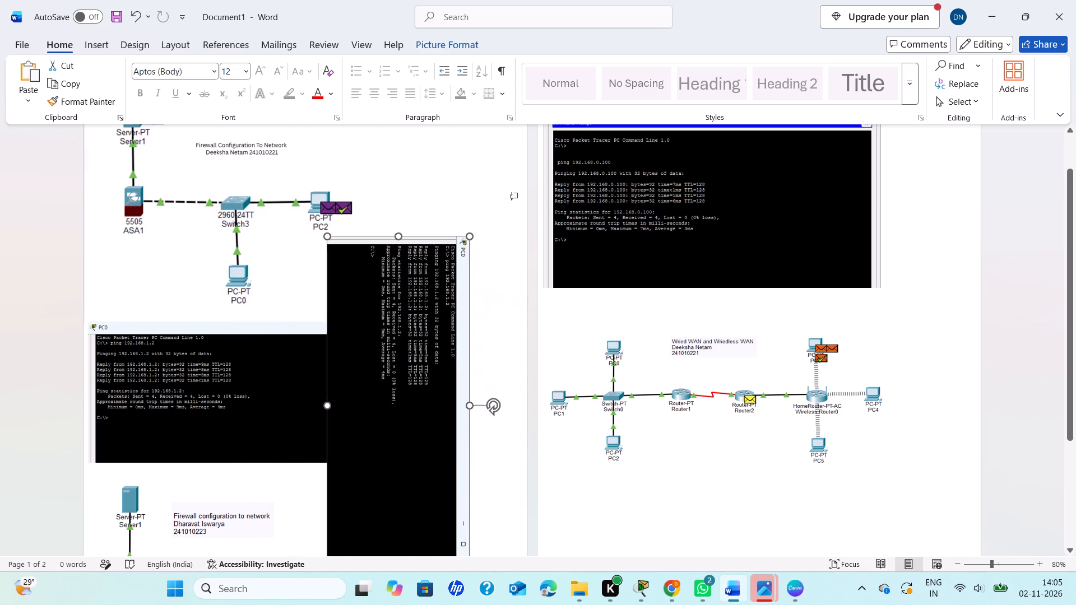
left_click_drag(483, 403, 484, 407)
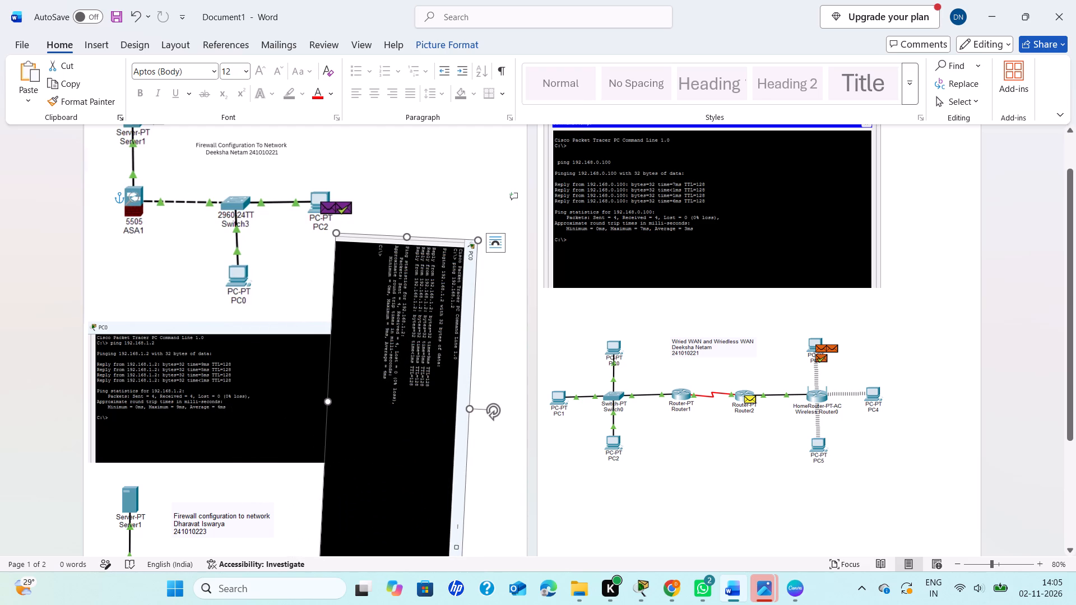
left_click_drag(498, 413, 556, 414)
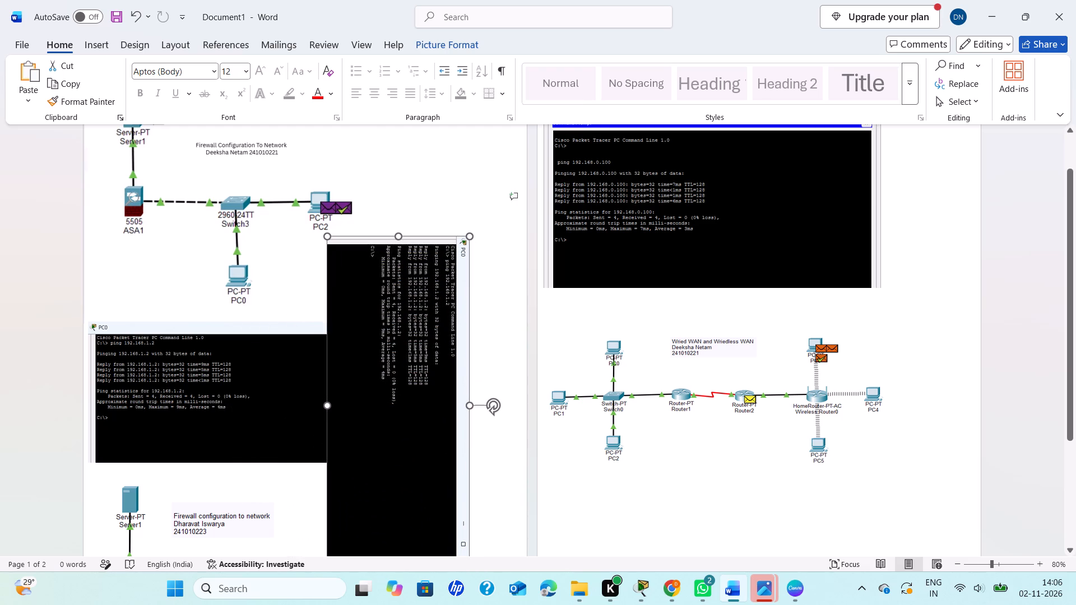
left_click_drag(556, 414, 557, 413)
Move the rotated PC0 ping screenshot to the top right of page one beside the first firewall topology and shorten it.
left_click_drag(370, 366, 420, 238)
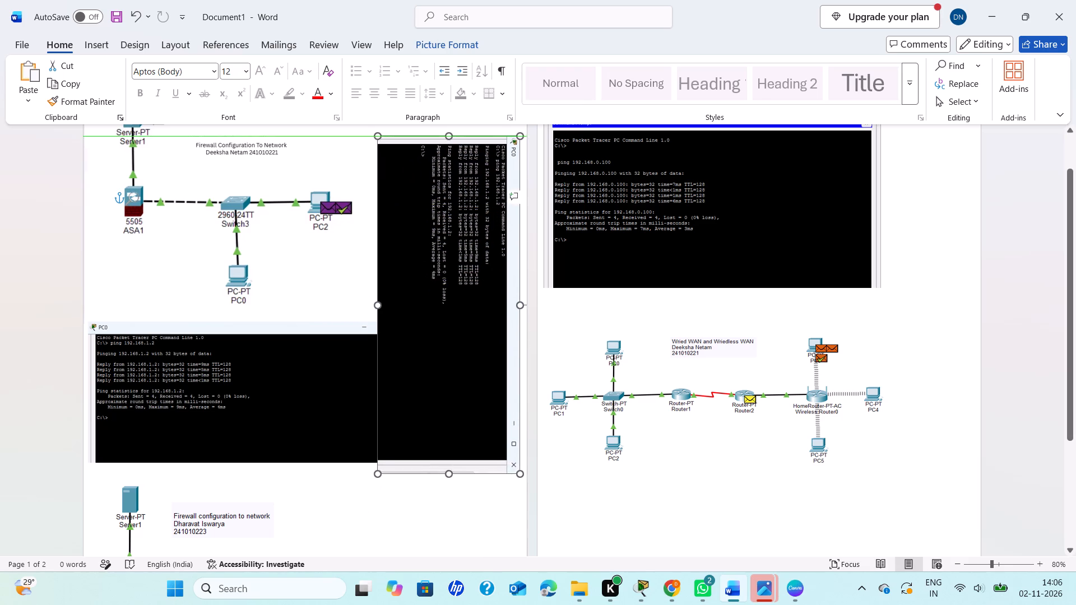
left_click_drag(420, 238, 419, 196)
scroll(325, 244, "up", 4)
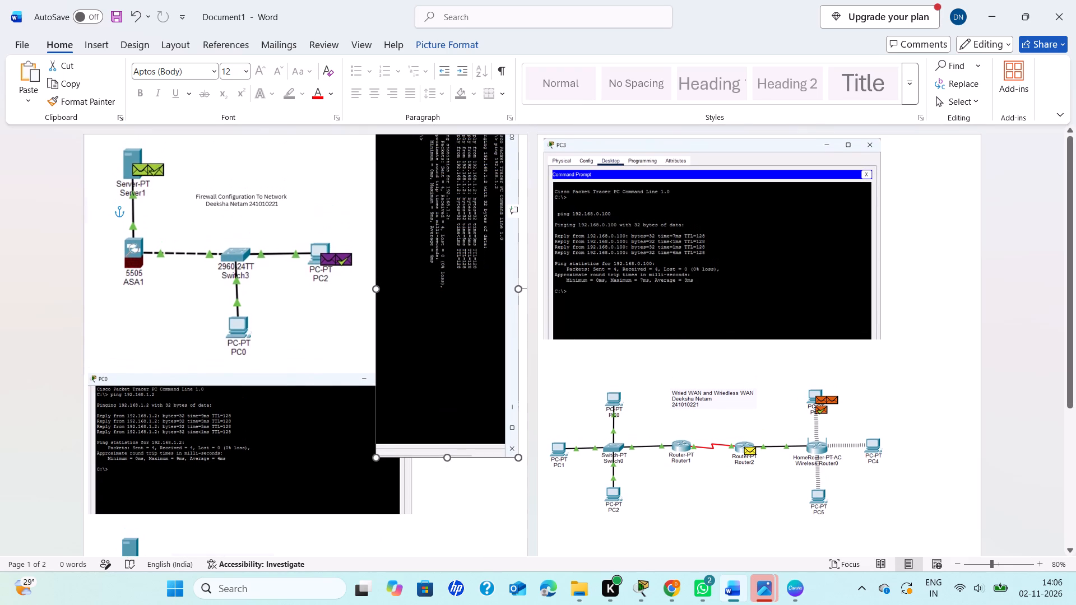
left_click_drag(398, 283, 401, 304)
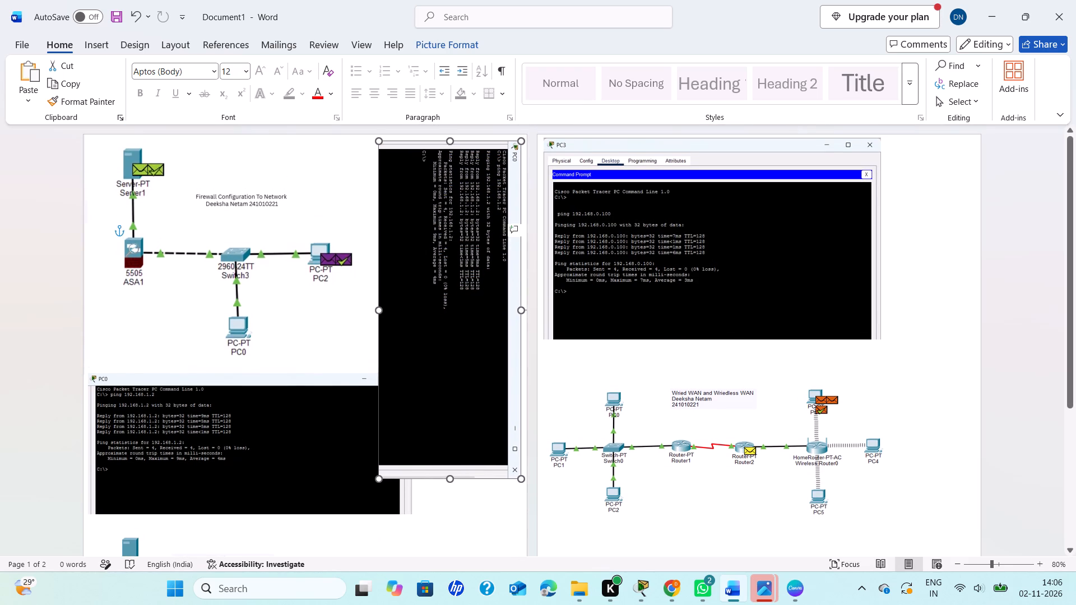
left_click_drag(401, 304, 402, 305)
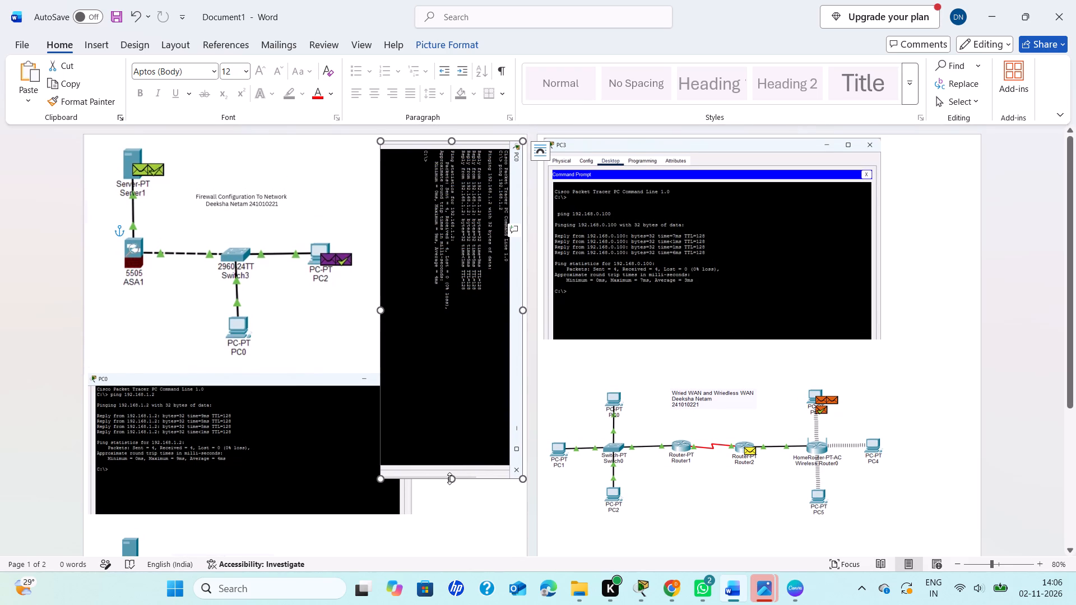
left_click_drag(449, 478, 454, 426)
Narrow the original PC0 ping screenshot below the first firewall topology so it clears the rotated one.
left_click(402, 463)
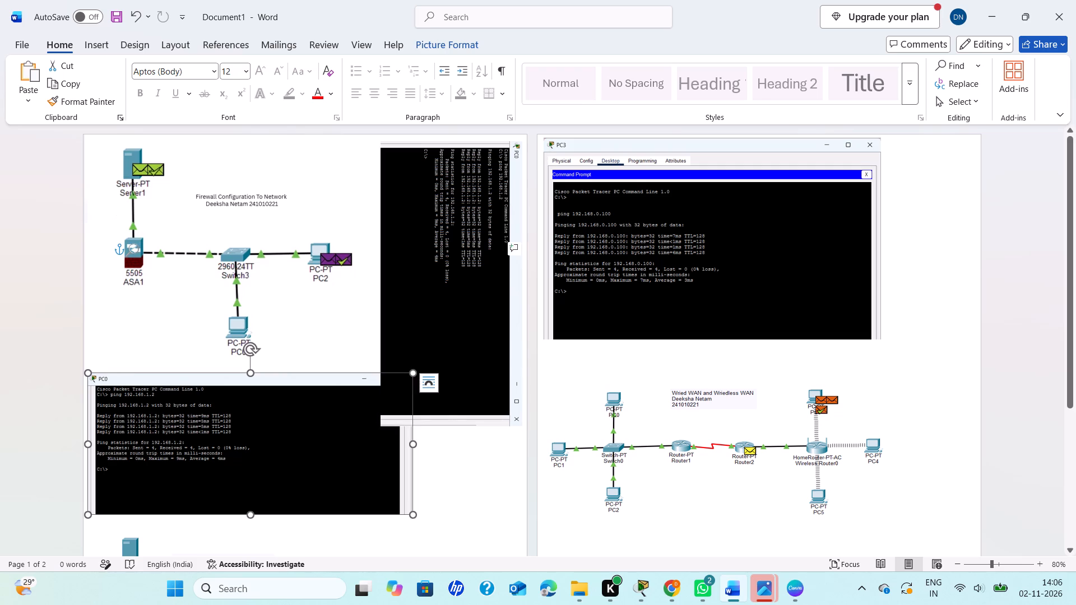
left_click_drag(414, 444, 381, 447)
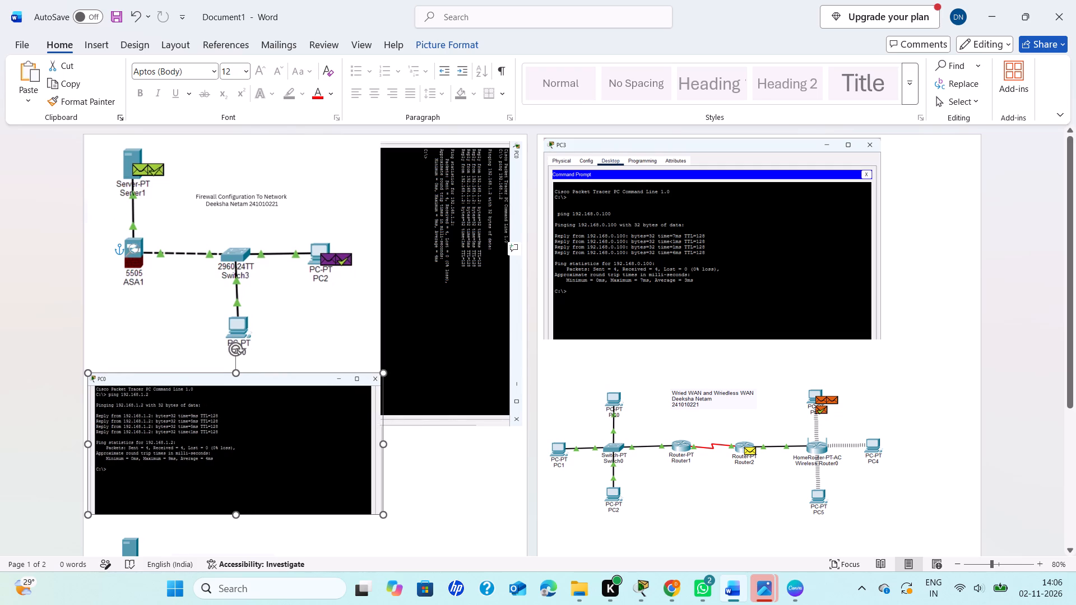
left_click_drag(381, 447, 372, 446)
Shorten the rotated PC0 ping screenshot further and widen it slightly toward the firewall topology.
left_click(454, 395)
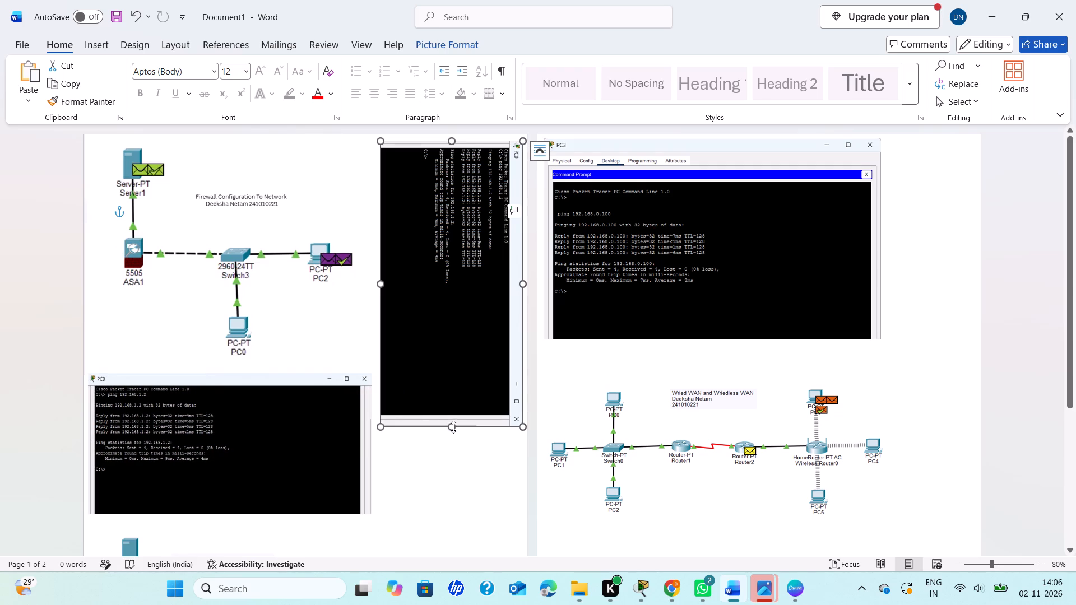
left_click_drag(453, 427, 462, 404)
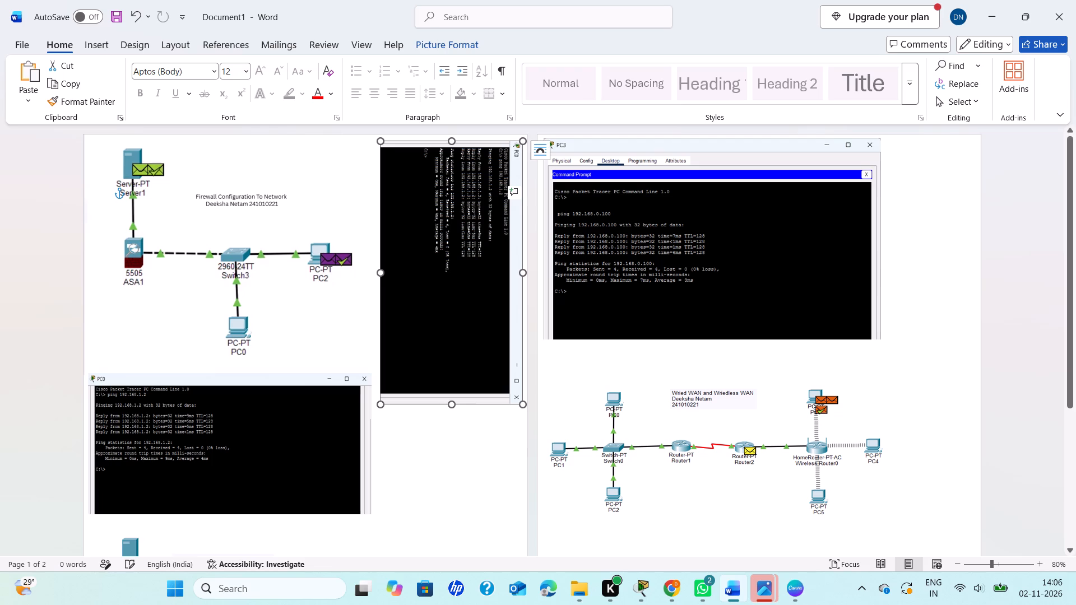
left_click(446, 462)
scroll(446, 462, "up", 1)
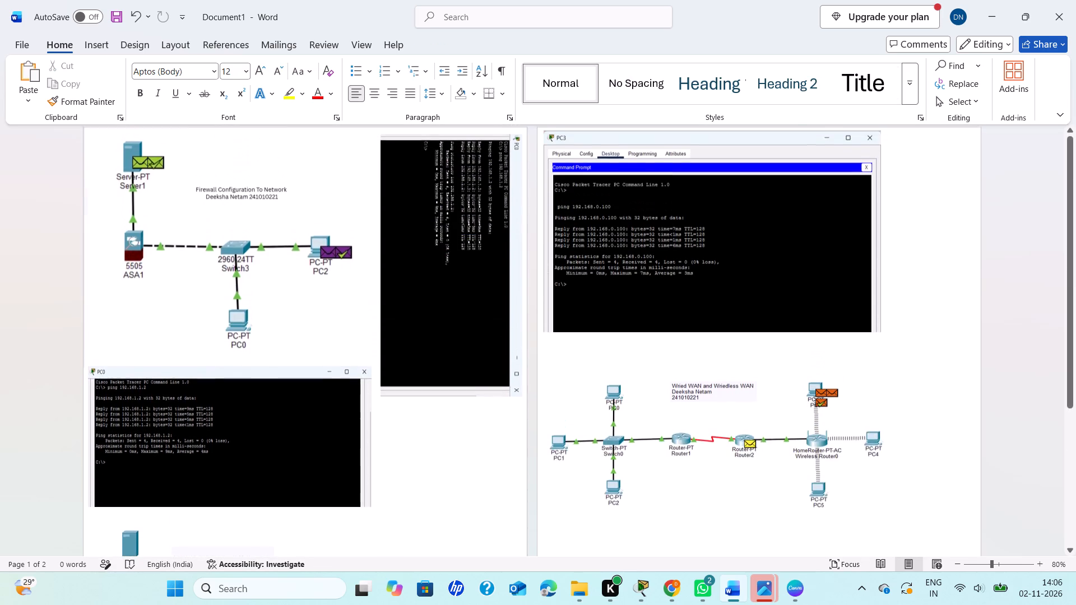
scroll(446, 462, "up", 1)
left_click(431, 248)
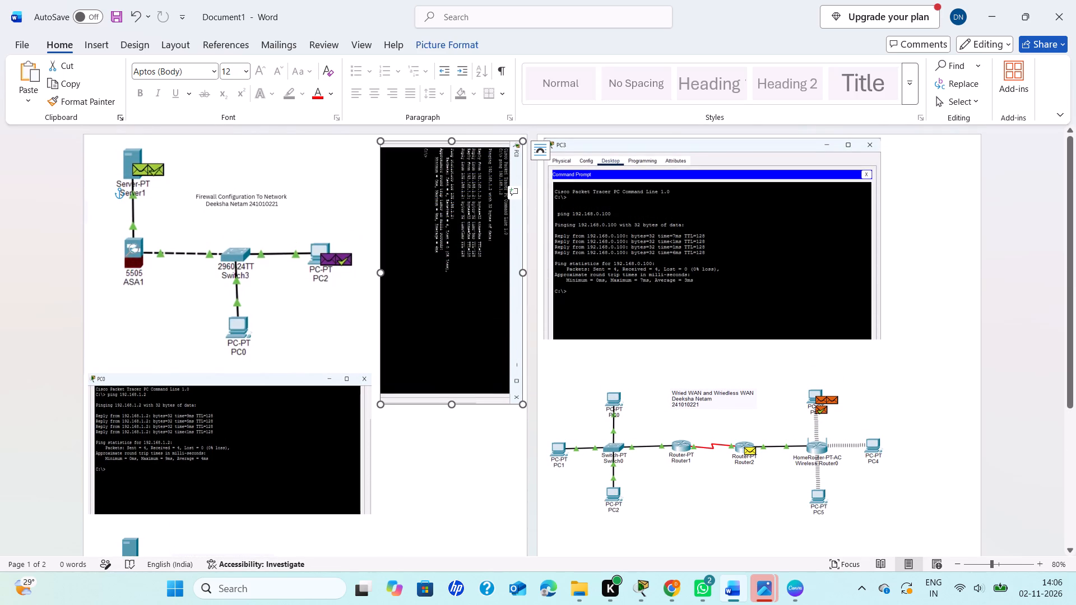
left_click(377, 272)
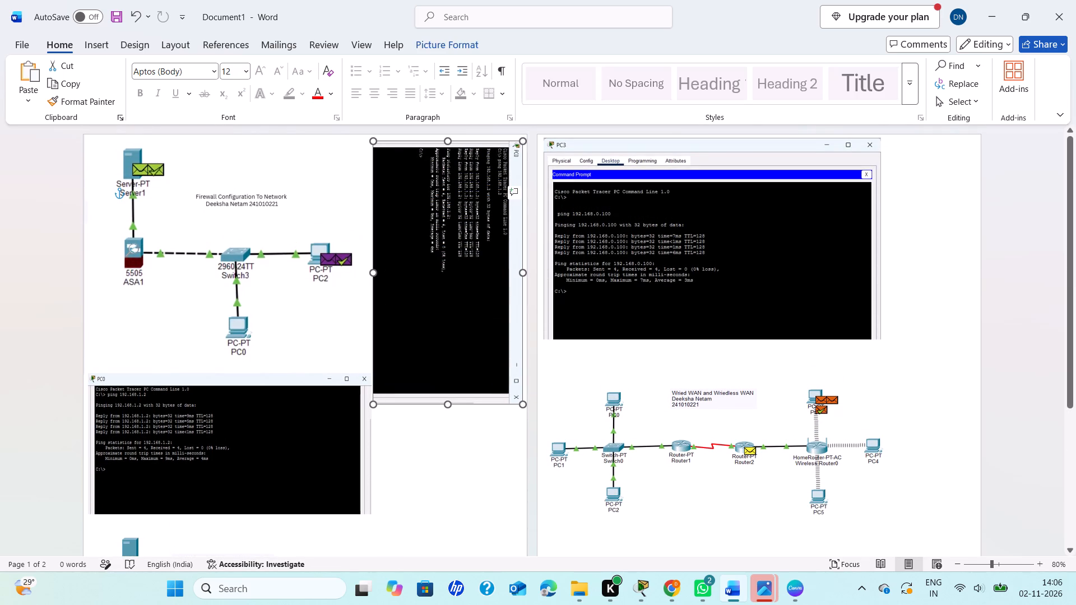
Extend the rotated PC0 ping screenshot slightly downward on page one and deselect it.
left_click(432, 416)
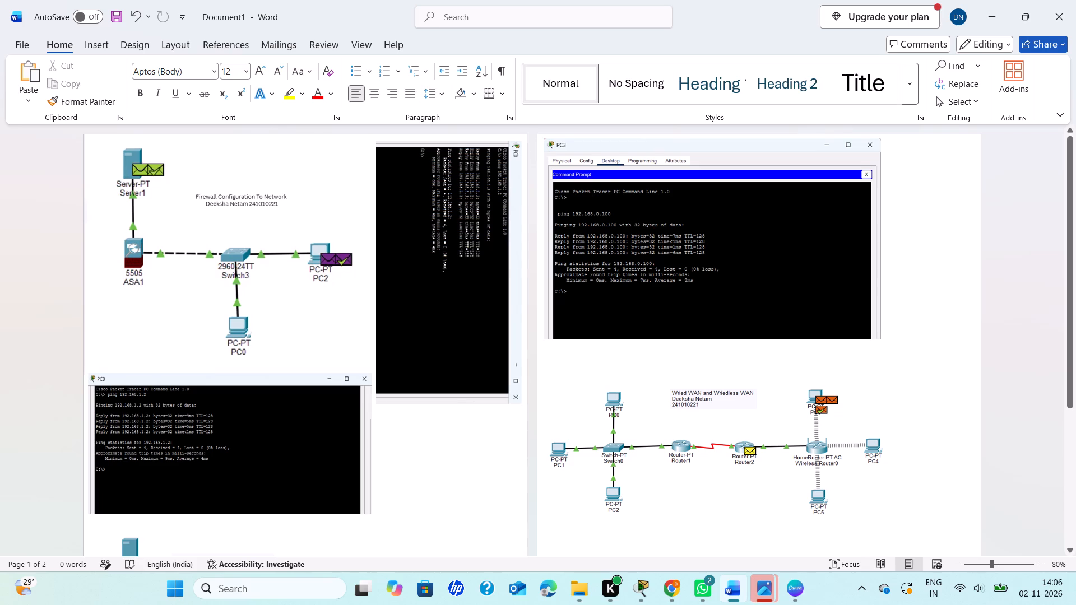
scroll(392, 505, "down", 1)
scroll(374, 291, "up", 3)
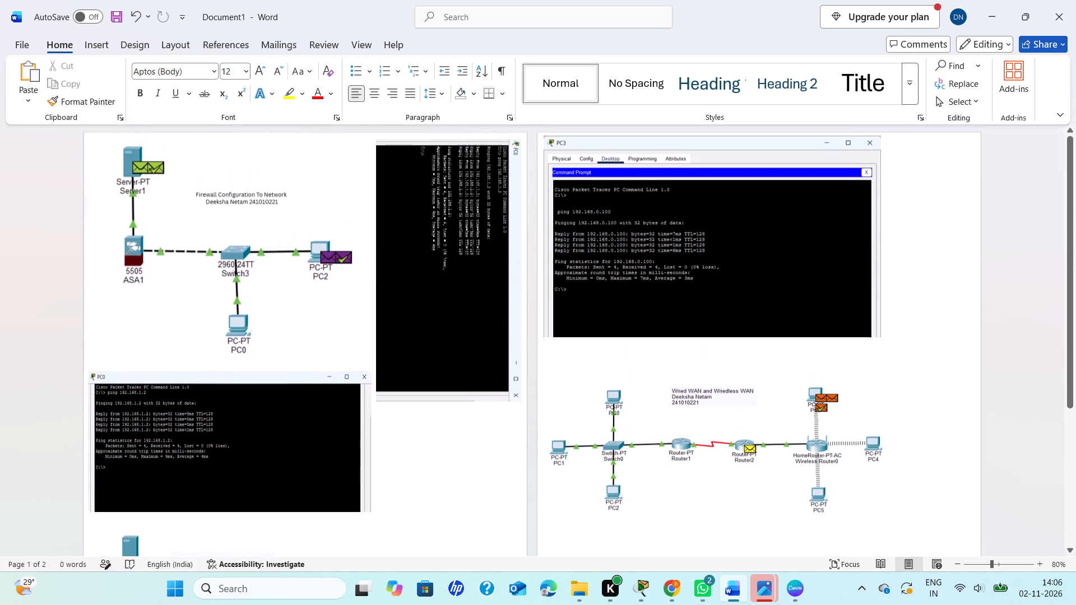
left_click(458, 336)
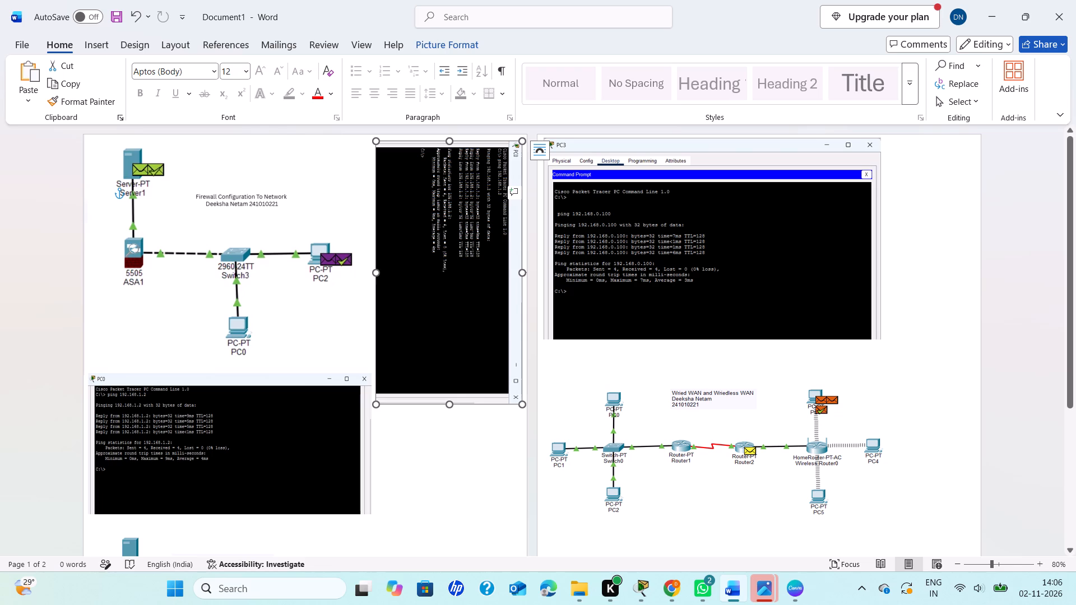
scroll(495, 367, "right", 1)
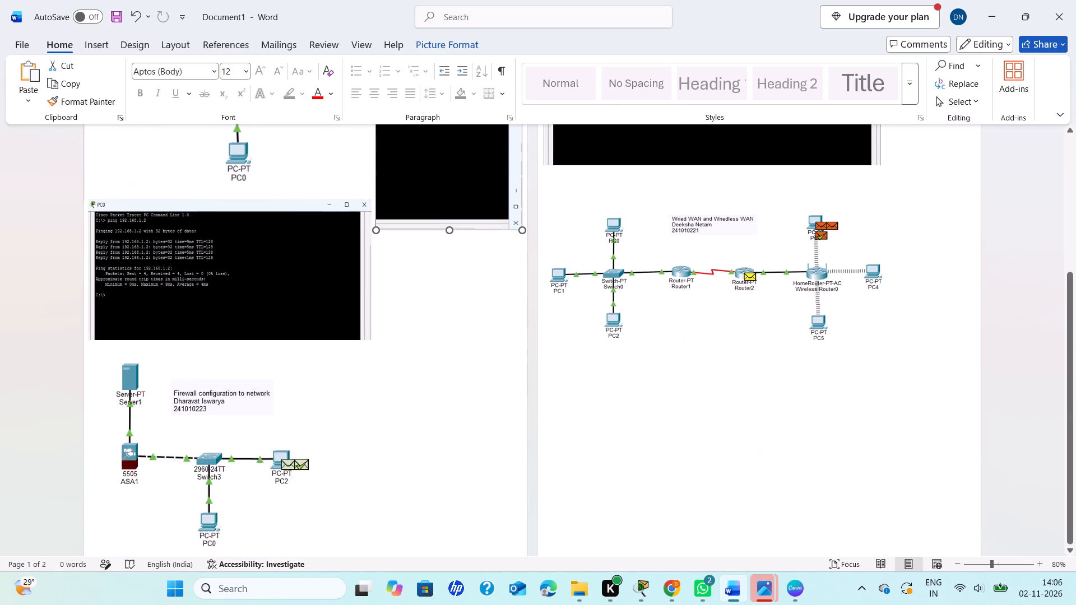
scroll(495, 367, "right", 1)
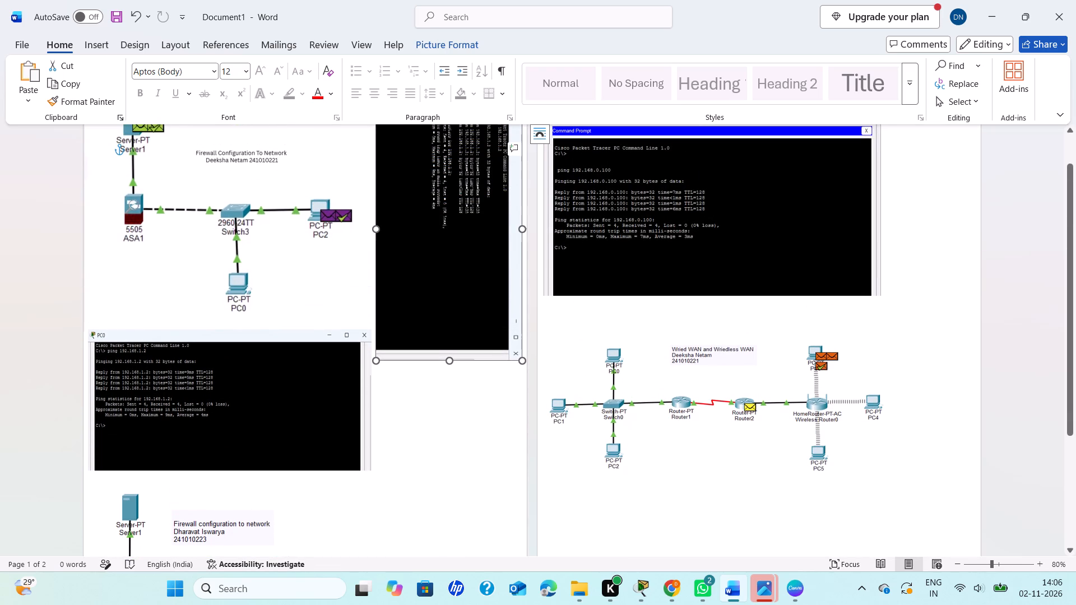
left_click(485, 339)
left_click_drag(451, 362, 449, 372)
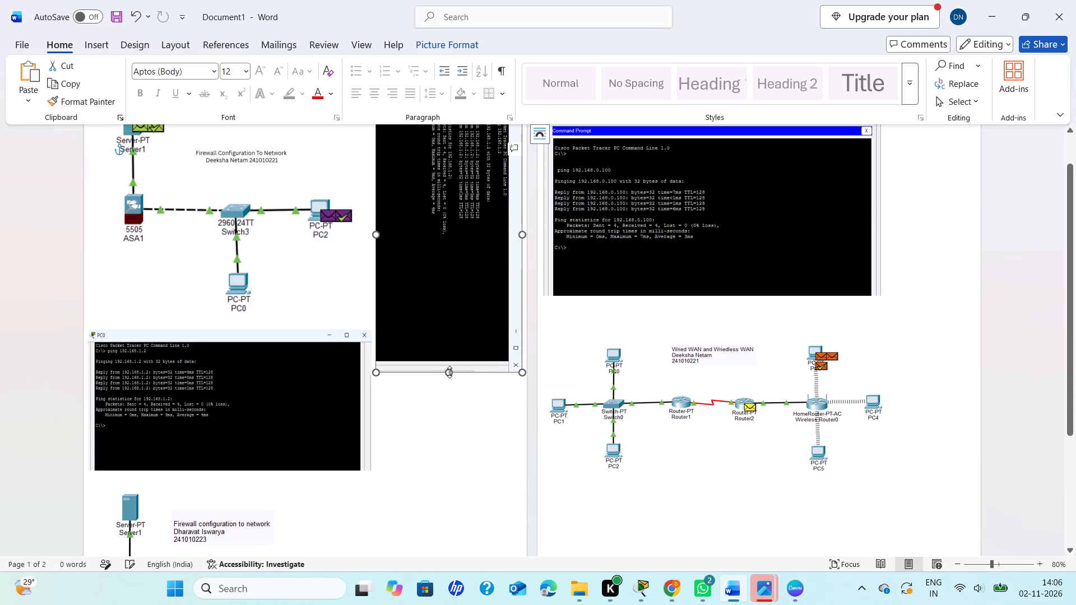
left_click(467, 421)
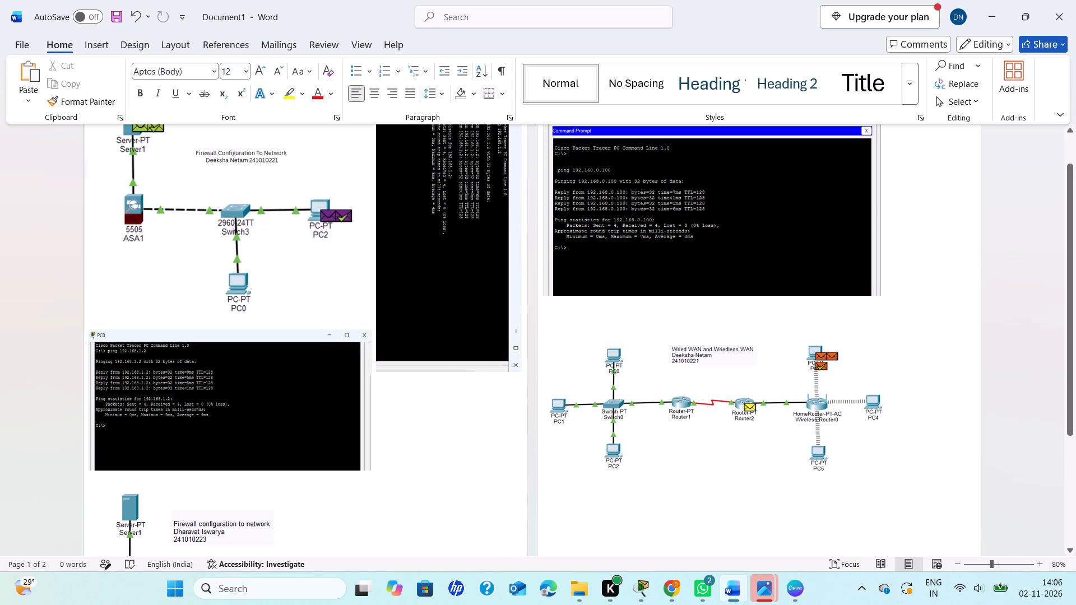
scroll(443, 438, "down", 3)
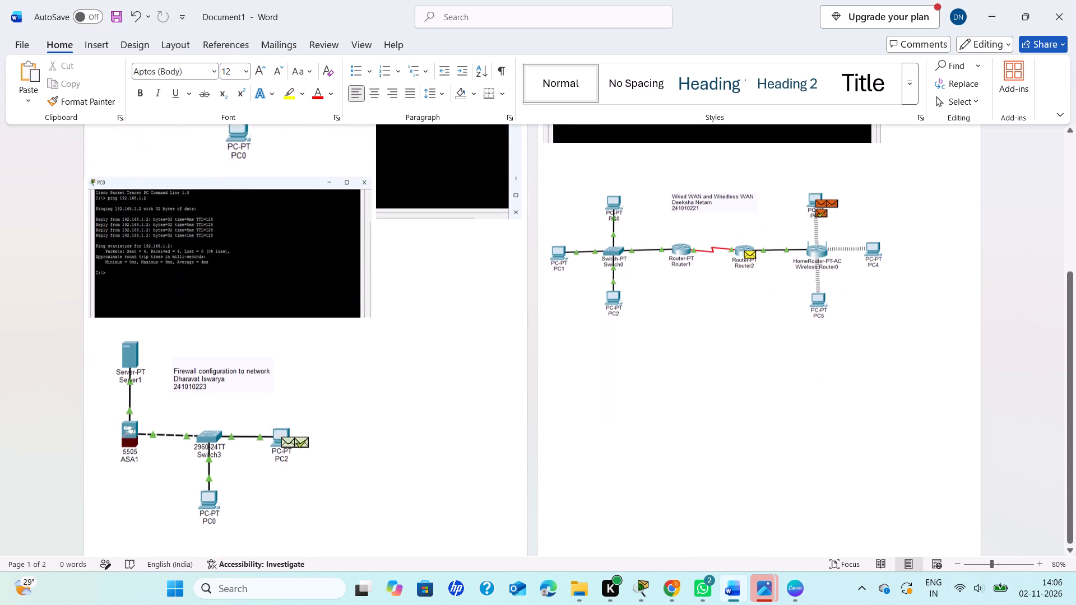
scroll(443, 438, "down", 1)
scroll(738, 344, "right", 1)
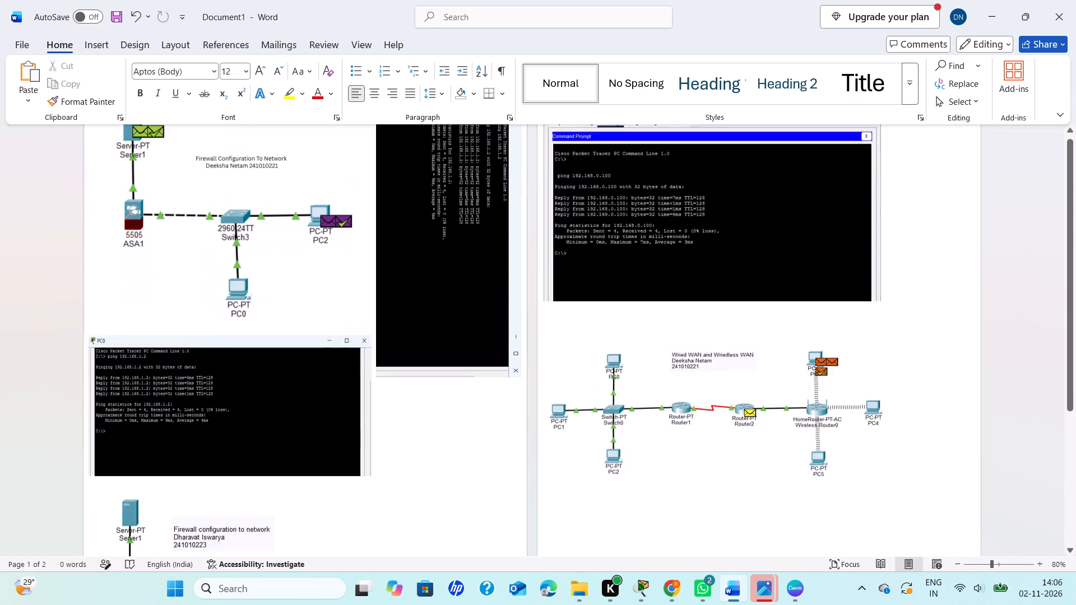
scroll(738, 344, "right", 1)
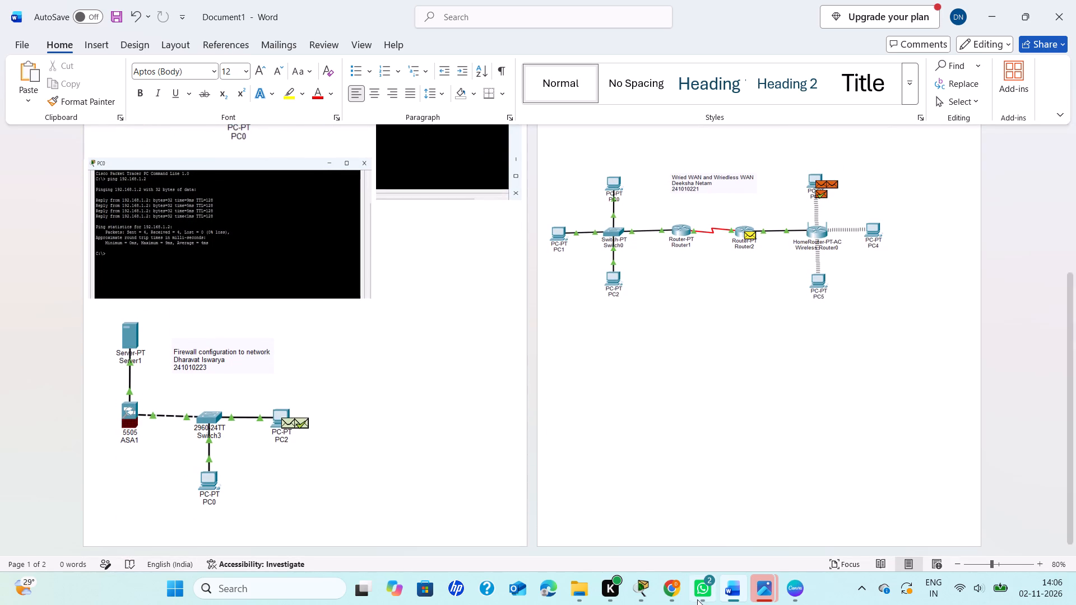
Switch to Cisco Packet Tracer and open the saved file lab8.
left_click(623, 541)
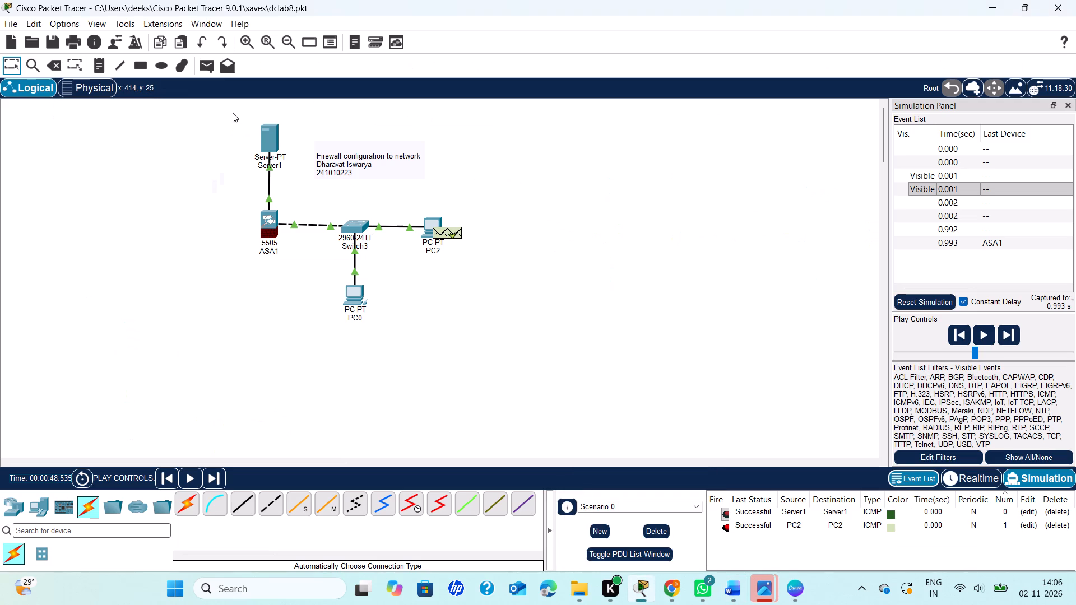
left_click(14, 17)
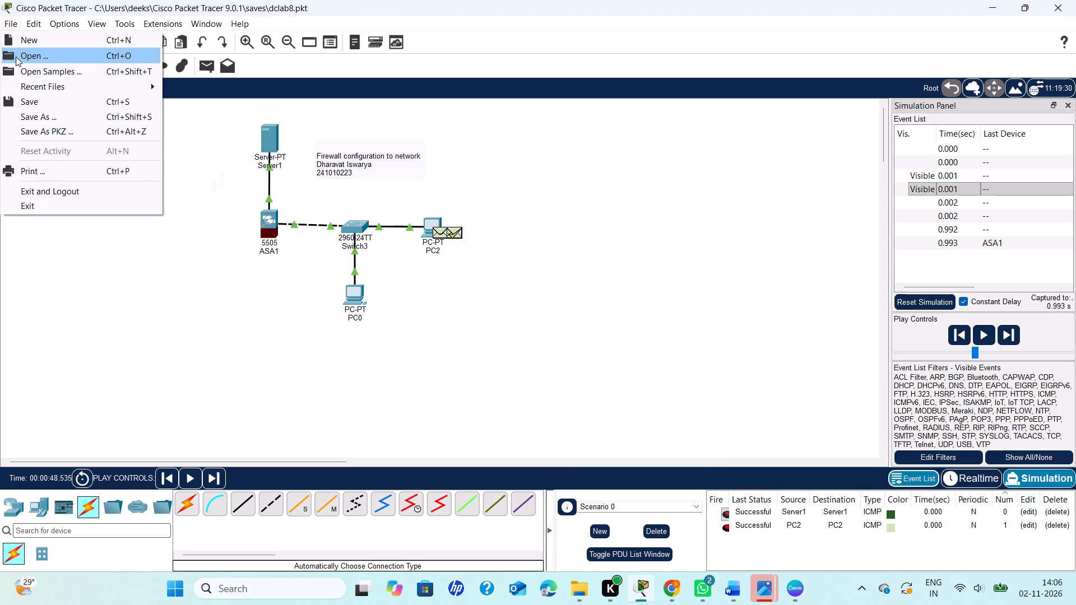
left_click(16, 57)
left_click(530, 308)
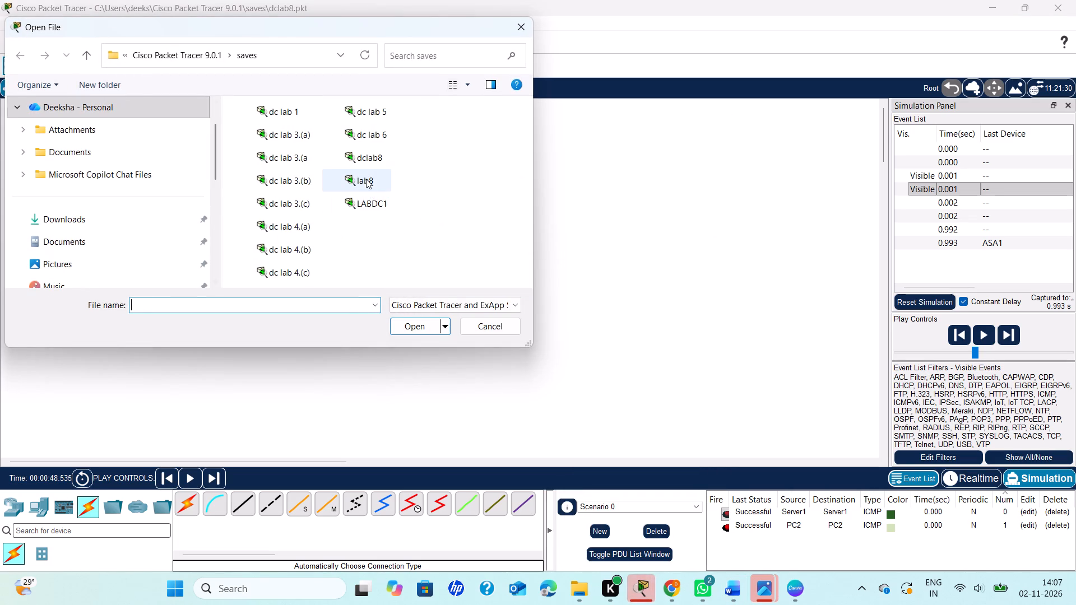
double_click(366, 179)
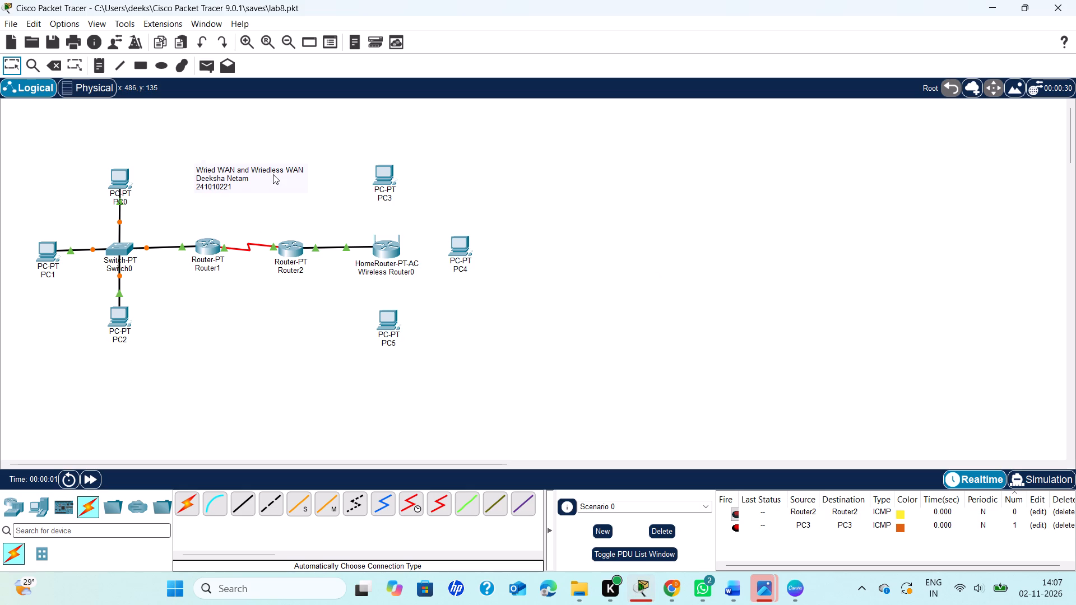
Replace the student name and roll number in the WAN topology's text note with the other student's details.
left_click(273, 174)
left_click(252, 176)
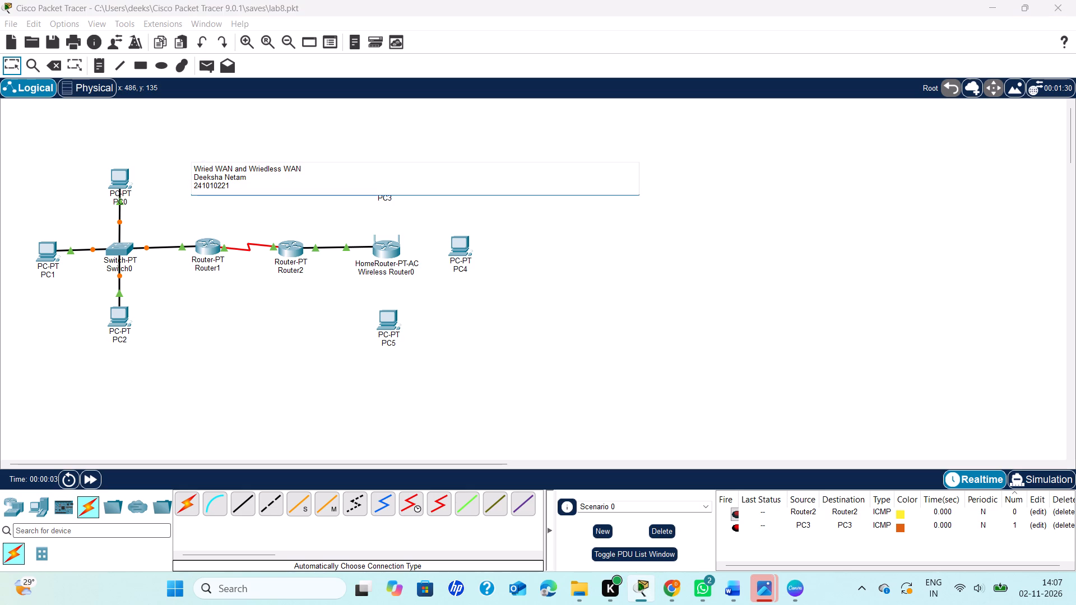
Replace the student name in the WAN topology's text note with the other student's name.
key("BackSpace")
key("BackSpace")
key("BackSpace")
key("BackSpace")
key("BackSpace")
key("BackSpace")
key("BackSpace")
key("BackSpace")
key("BackSpace")
key("BackSpace")
key("BackSpace")
key("BackSpace")
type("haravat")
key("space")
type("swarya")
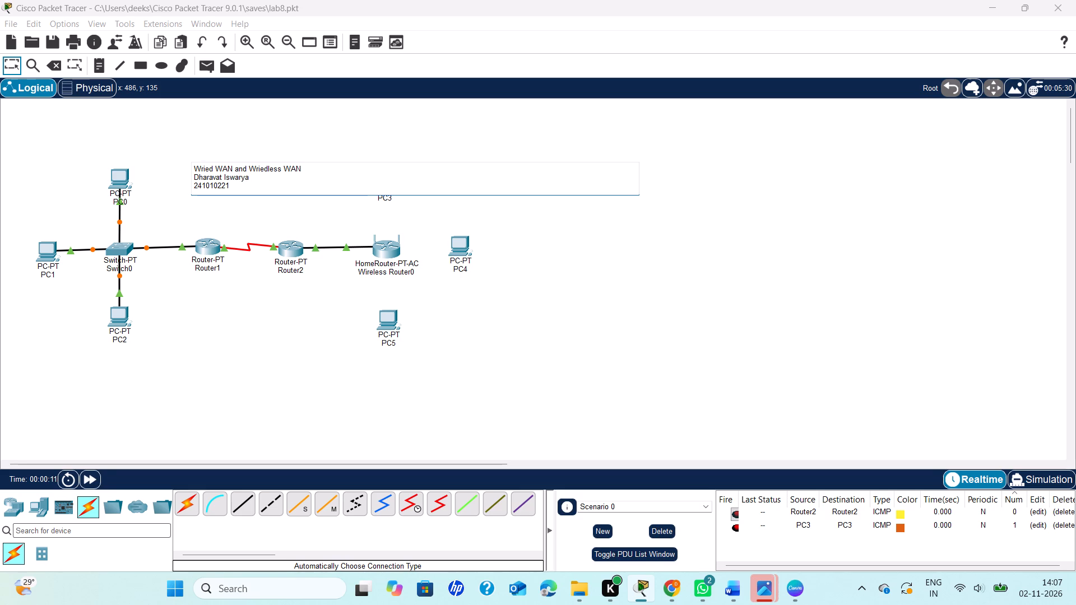
Change the final digit of the roll number in the text note to 3 and finish editing the note.
left_click(239, 186)
key("BackSpace")
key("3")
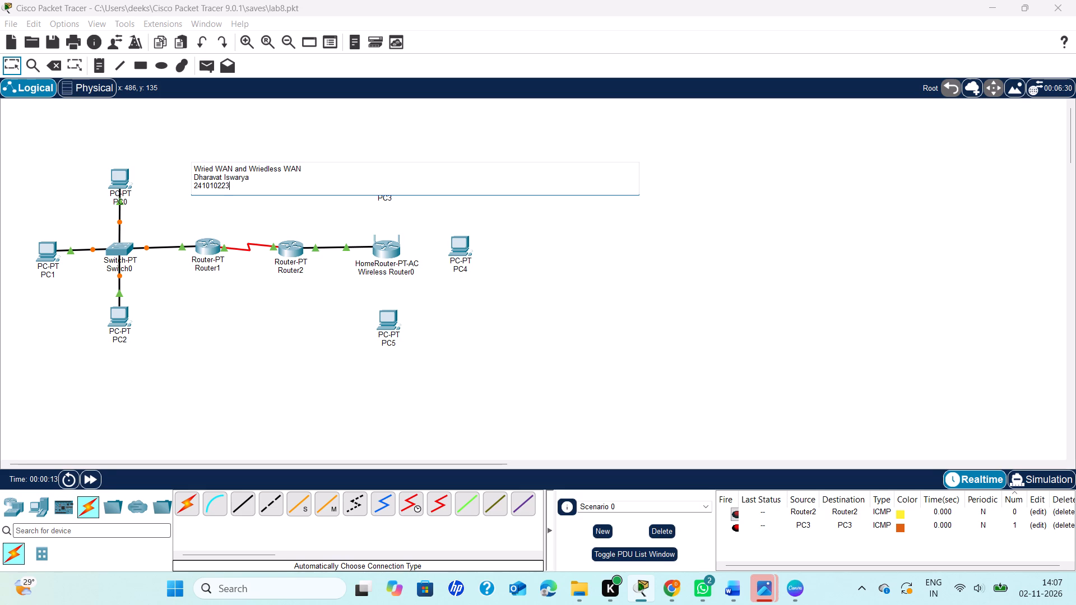
key("Escape")
left_click(247, 221)
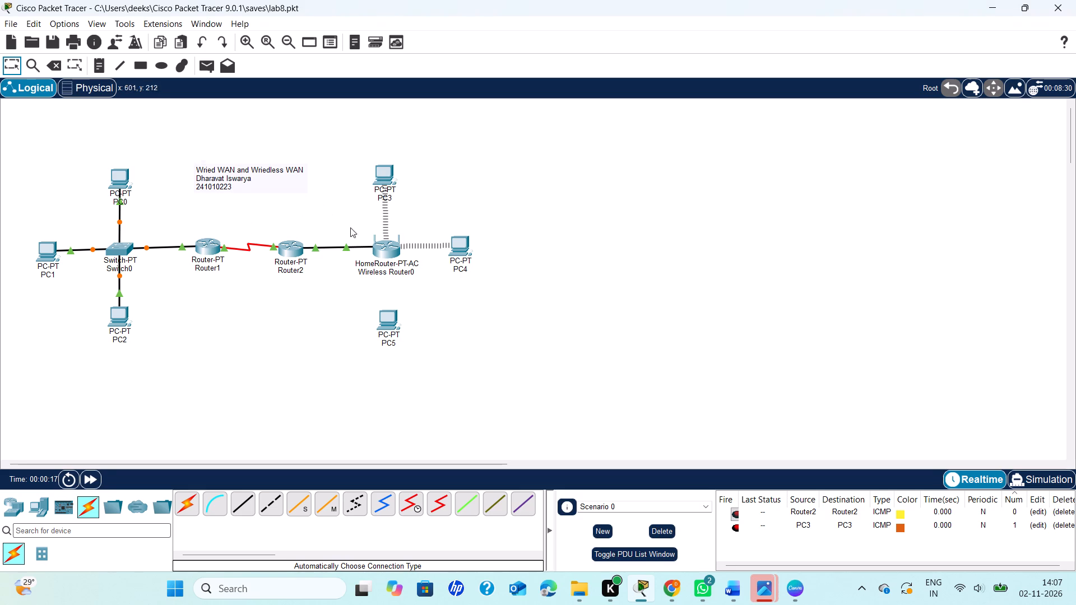
Switch to Simulation mode, play the ICMP packets briefly, and step back to show the packet envelopes at PC3.
left_click(1032, 476)
left_click(982, 328)
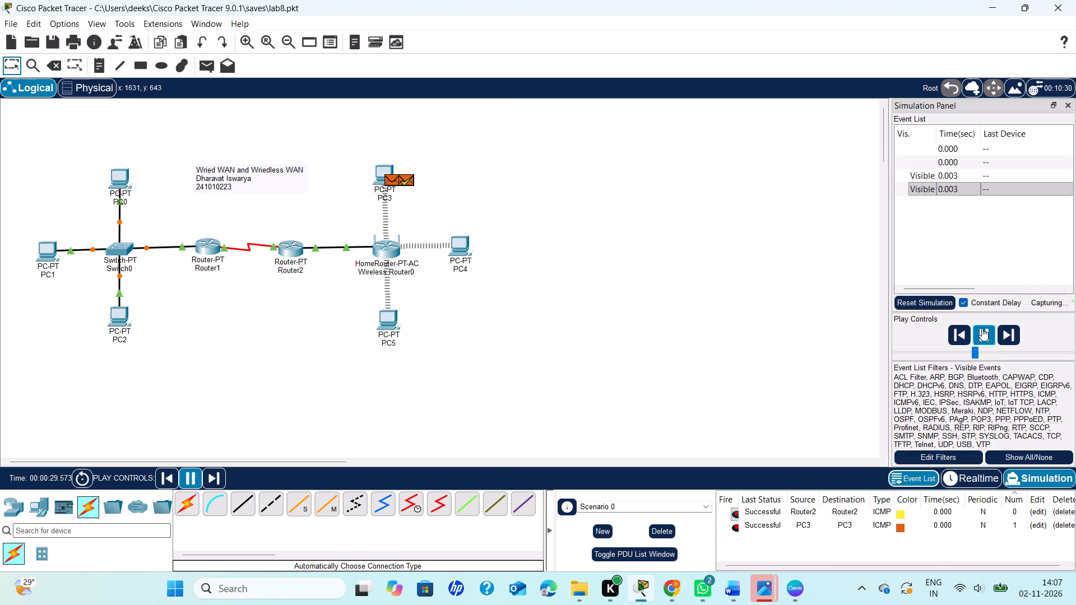
left_click(982, 328)
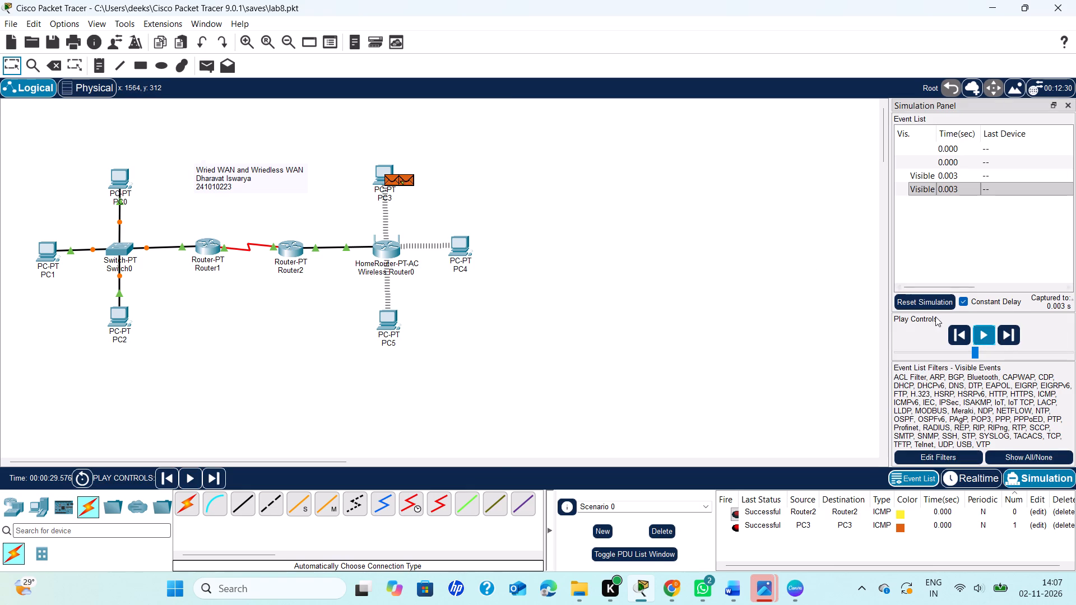
double_click(985, 334)
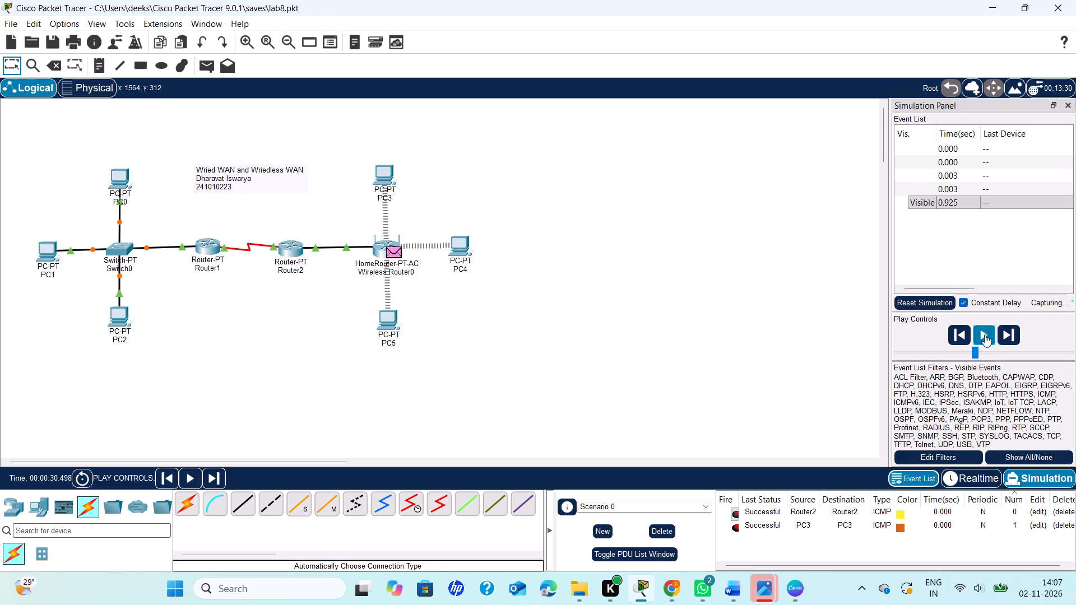
left_click(958, 332)
left_click(959, 332)
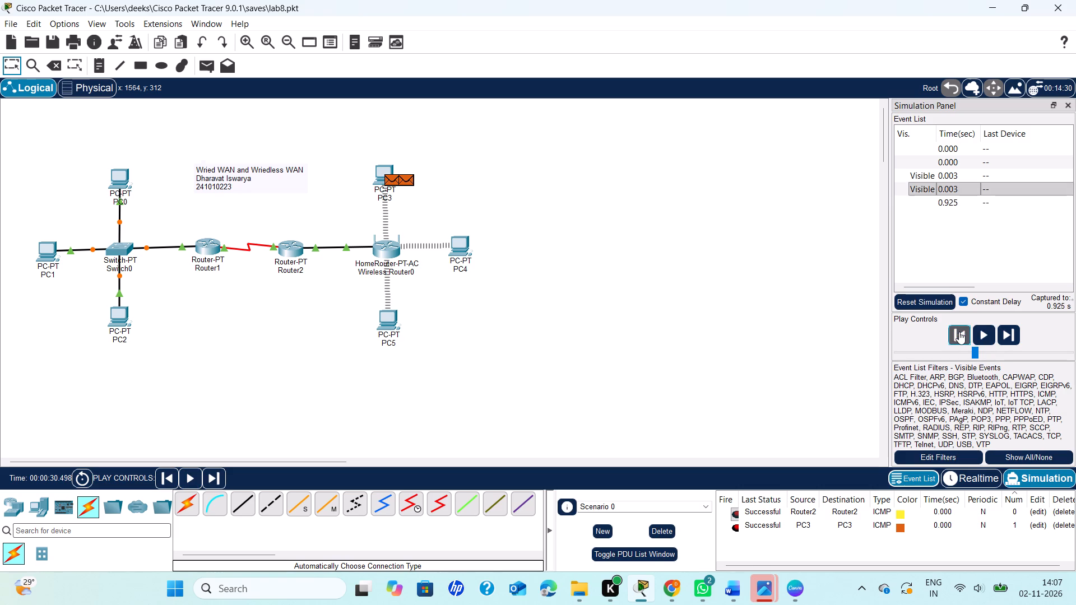
double_click(987, 332)
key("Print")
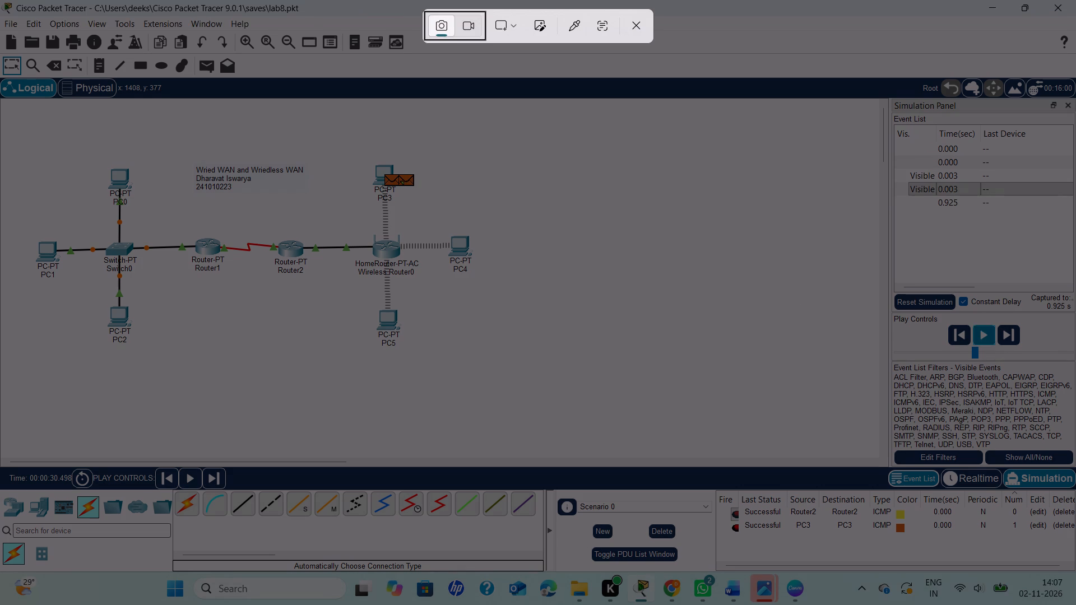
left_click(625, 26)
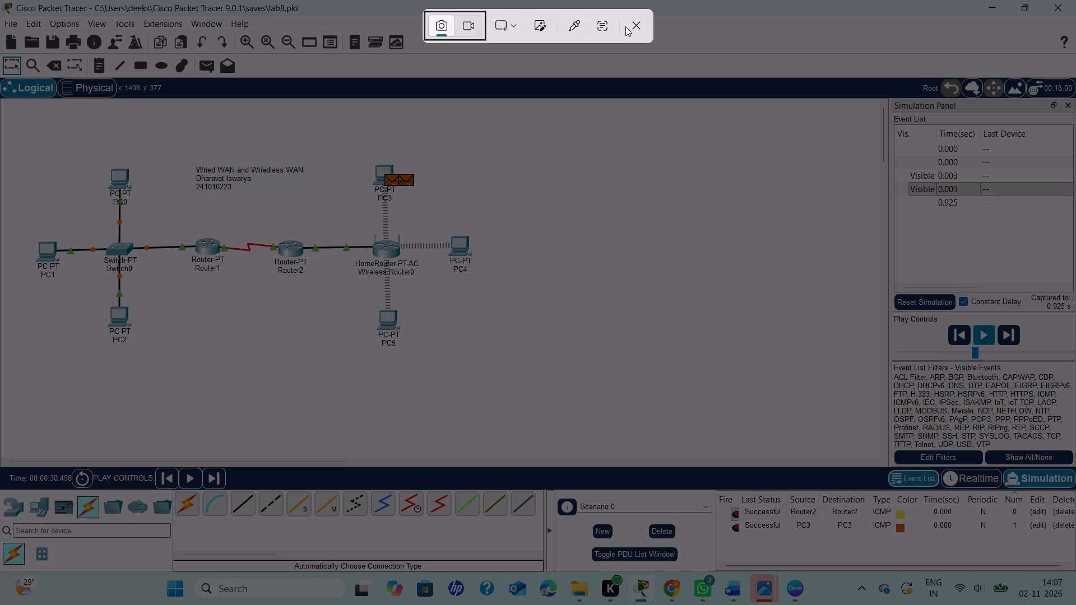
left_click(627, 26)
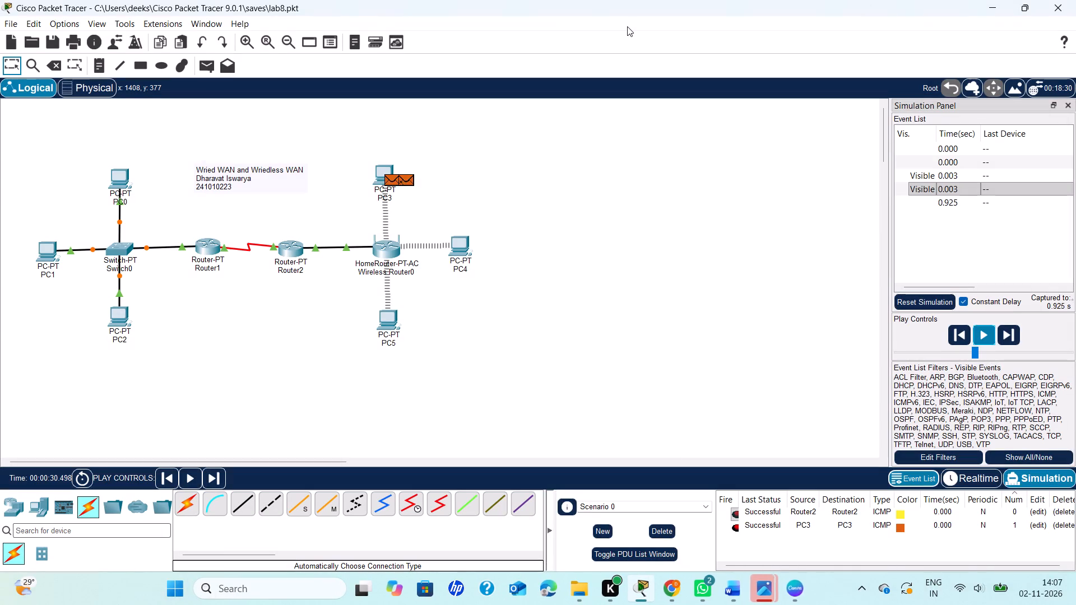
Start a screen snip to capture the wired and wireless WAN topology in Simulation mode.
key("Print")
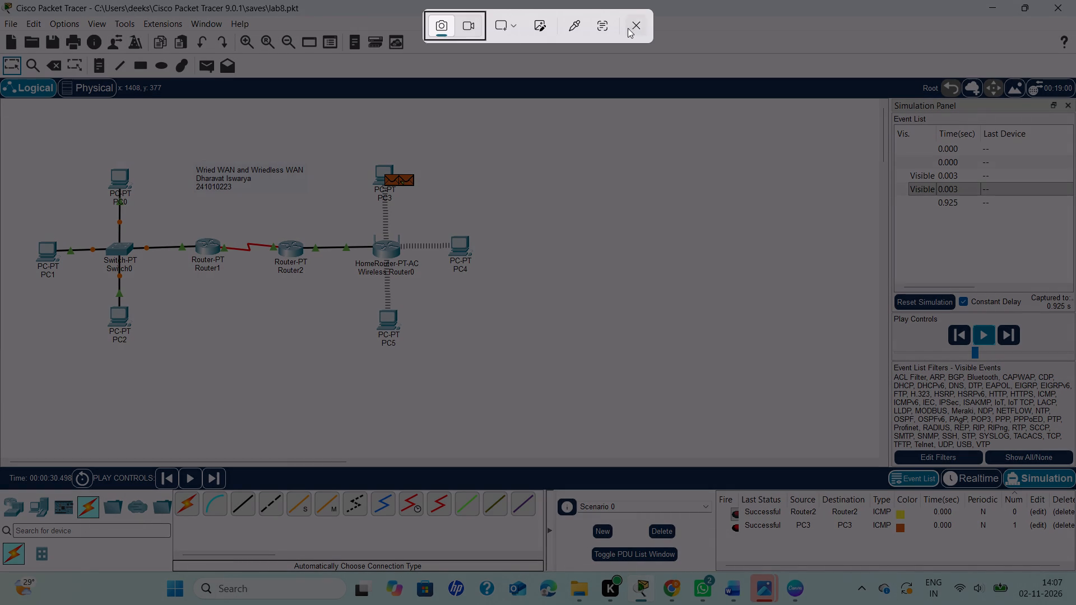
Capture a rectangular screenshot of the relabelled WAN topology, from PC1 across to PC4 and down past PC5.
left_click(641, 28)
key("Print")
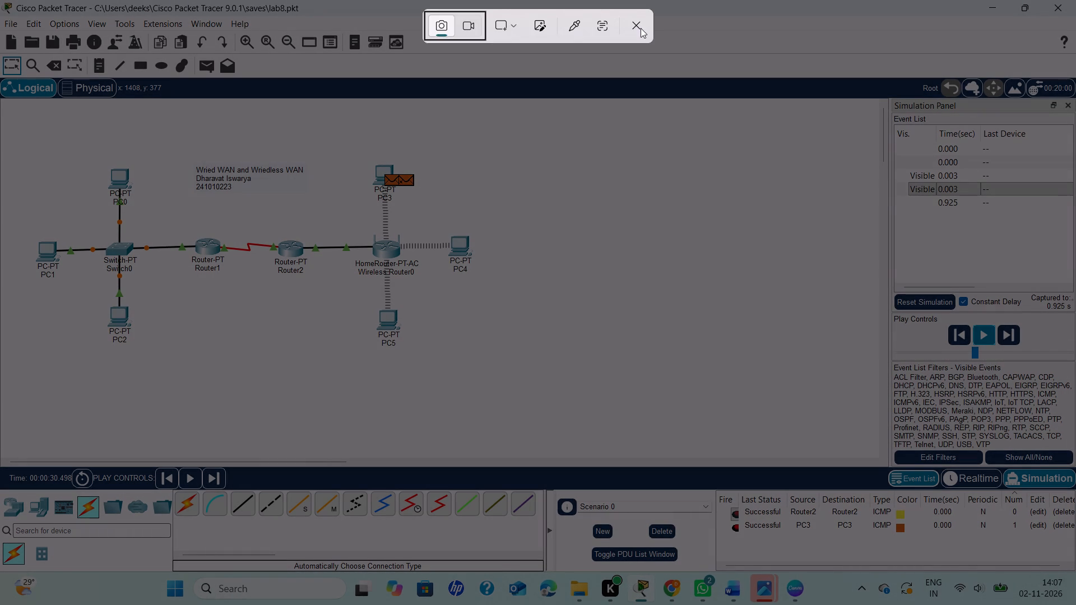
left_click(641, 28)
key("Print")
left_click_drag(15, 115, 524, 342)
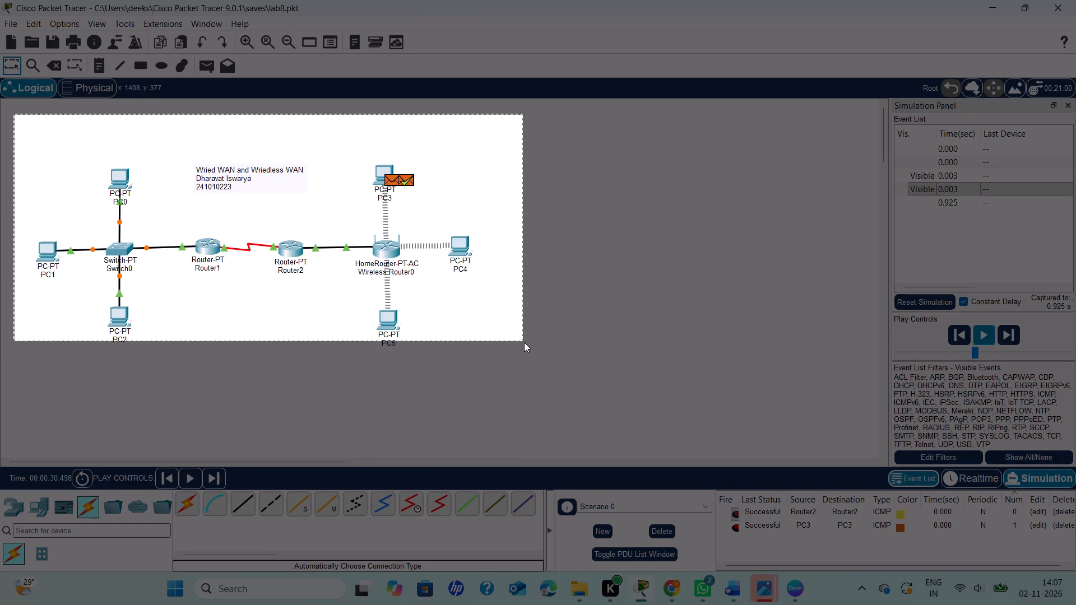
left_click_drag(524, 342, 524, 366)
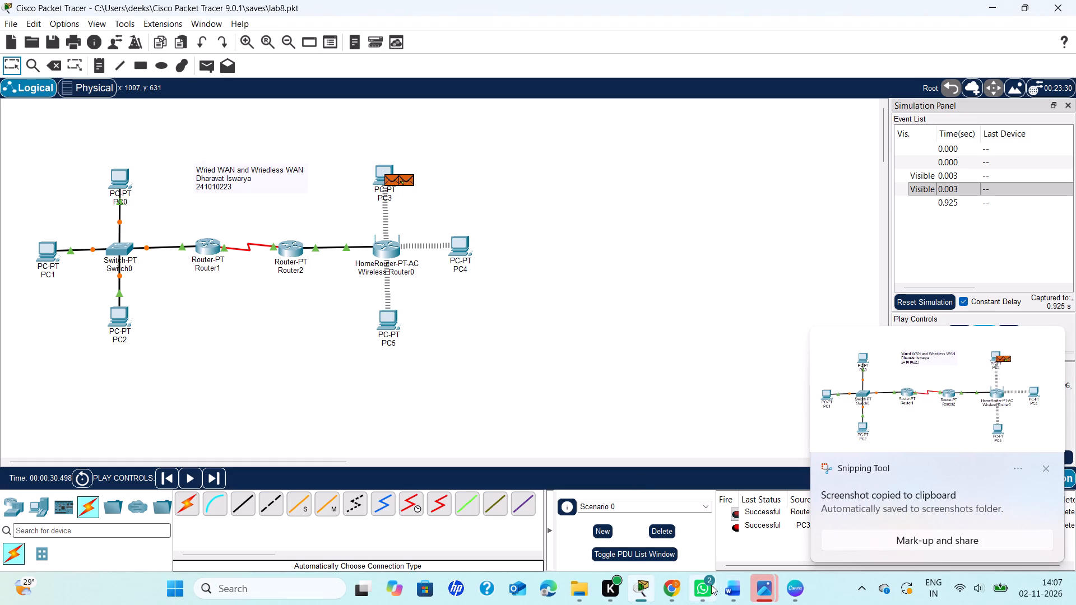
Switch to the Word document and paste the relabelled WAN topology capture onto page two.
left_click(727, 592)
left_click(679, 480)
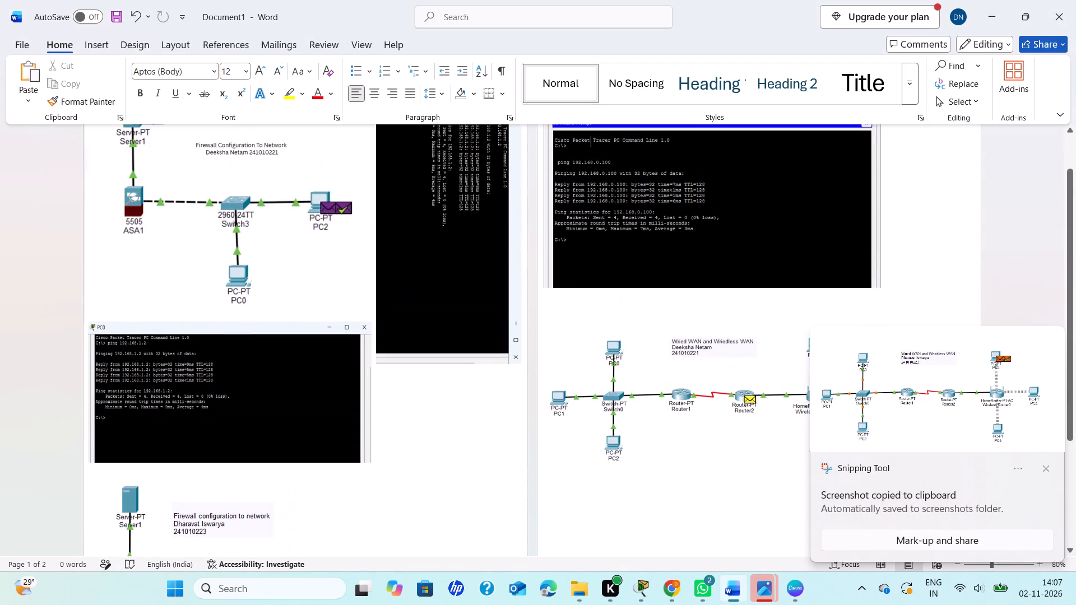
scroll(661, 529, "down", 2)
left_click(651, 466)
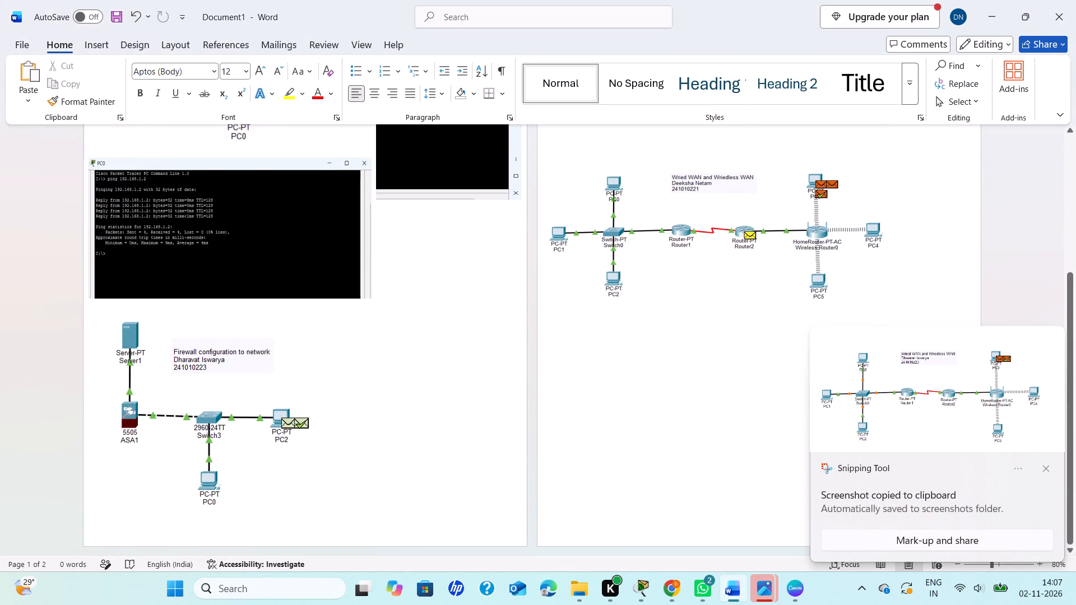
left_click(757, 271)
left_click(973, 287)
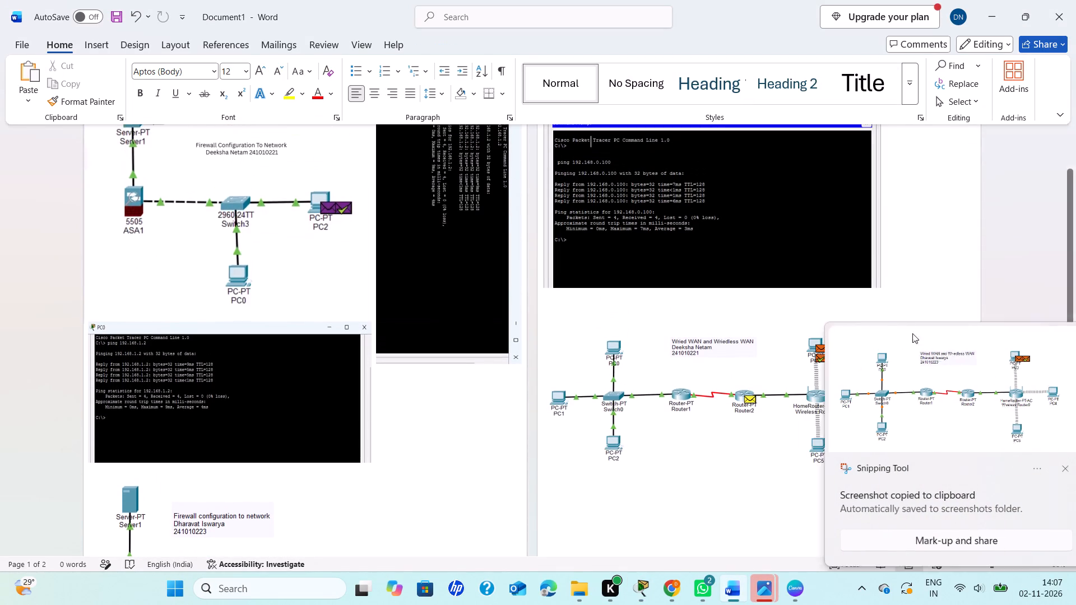
scroll(667, 407, "down", 6)
left_click(664, 422)
key("ctrl+v")
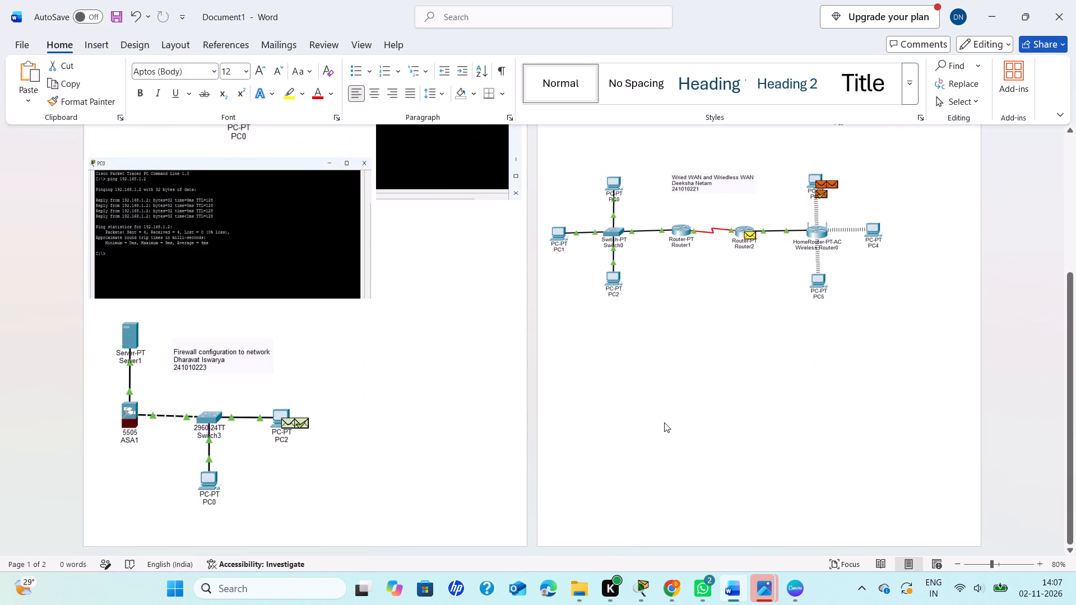
Set the pasted WAN capture's text wrapping to In Front of Text.
scroll(664, 422, "up", 4)
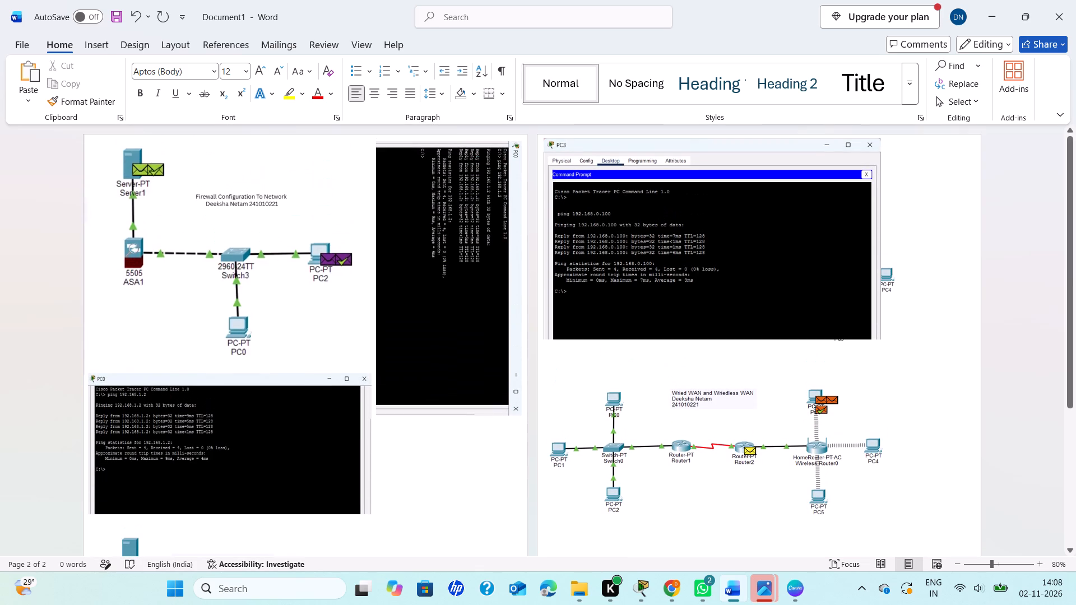
left_click(894, 277)
right_click(894, 277)
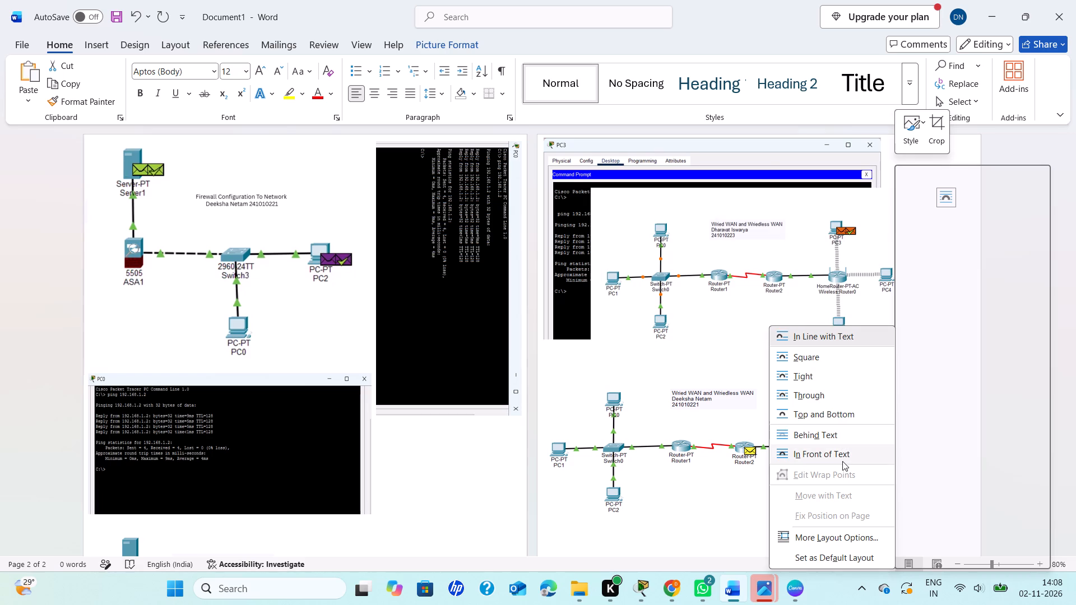
left_click(842, 461)
Move the relabelled WAN capture below the original WAN topology on page two, enlarge it slightly and deselect it.
left_click_drag(778, 265, 766, 513)
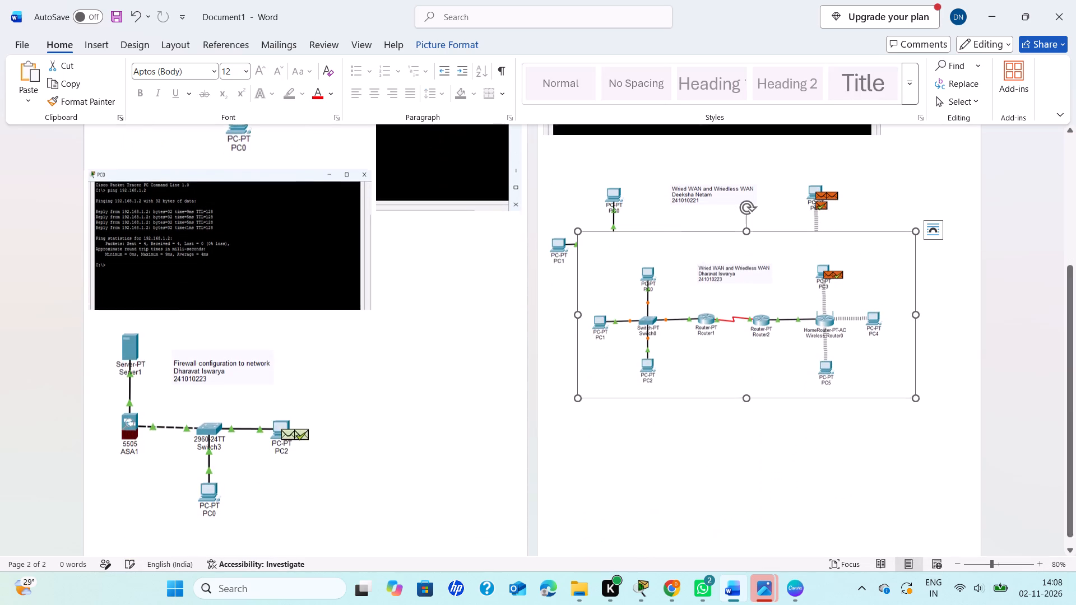
scroll(766, 513, "down", 2)
left_click_drag(753, 347, 736, 464)
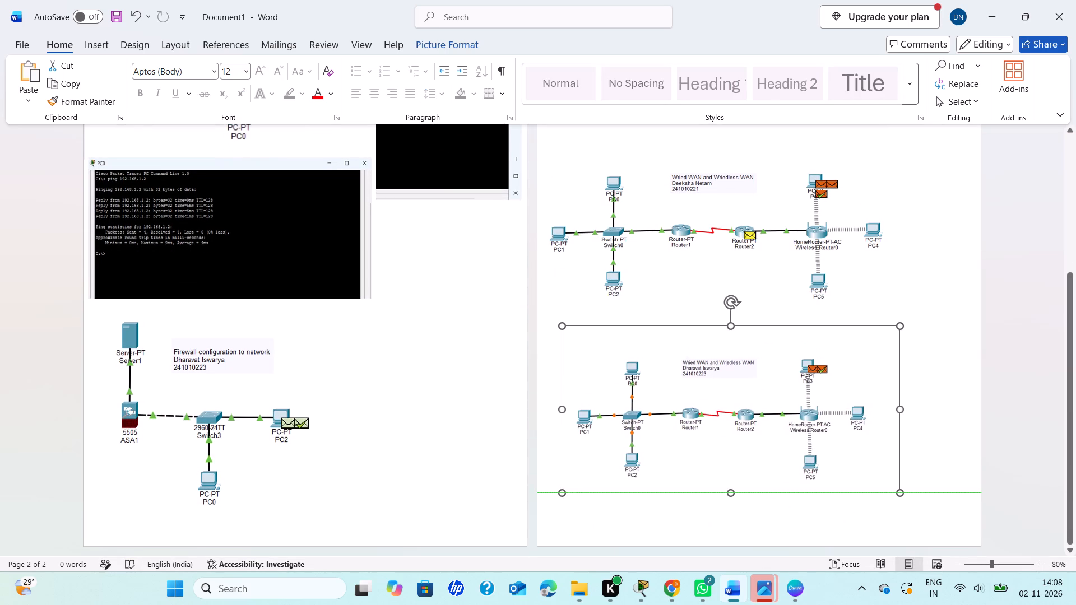
left_click_drag(736, 464, 726, 467)
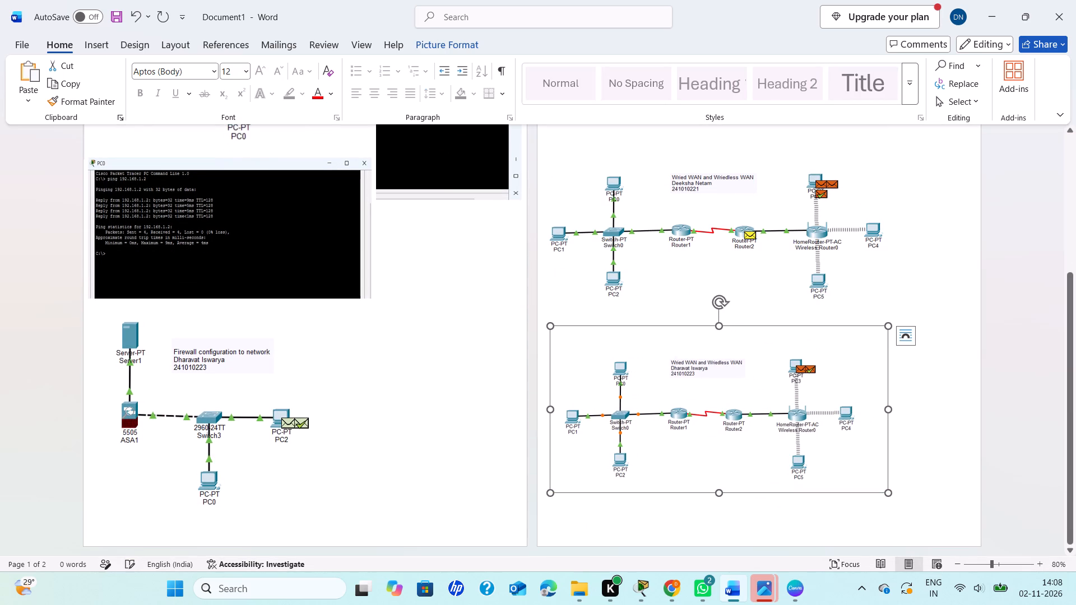
left_click_drag(889, 492, 901, 499)
left_click(934, 455)
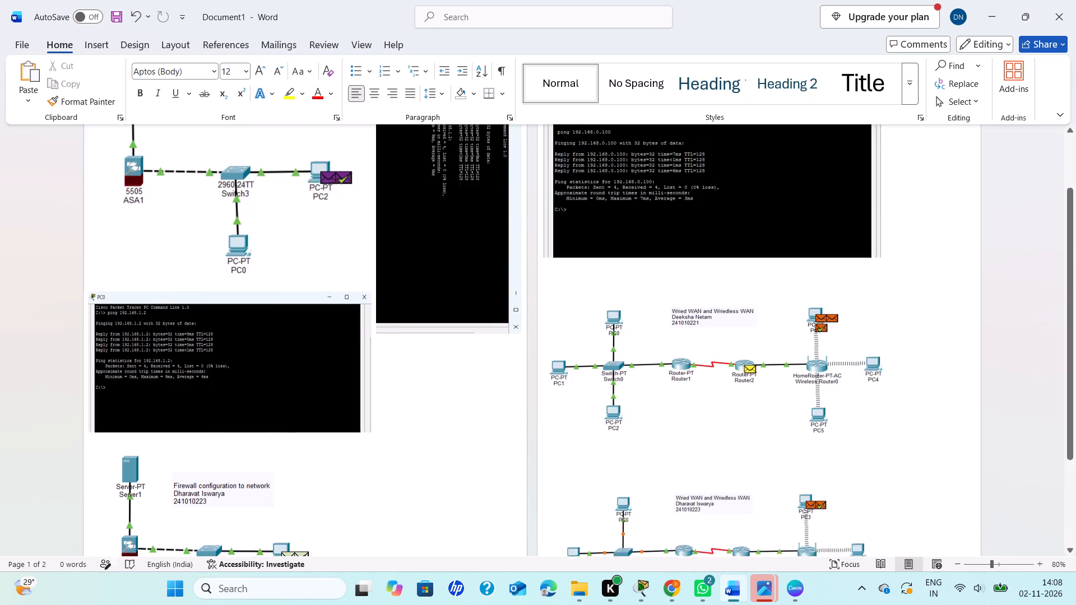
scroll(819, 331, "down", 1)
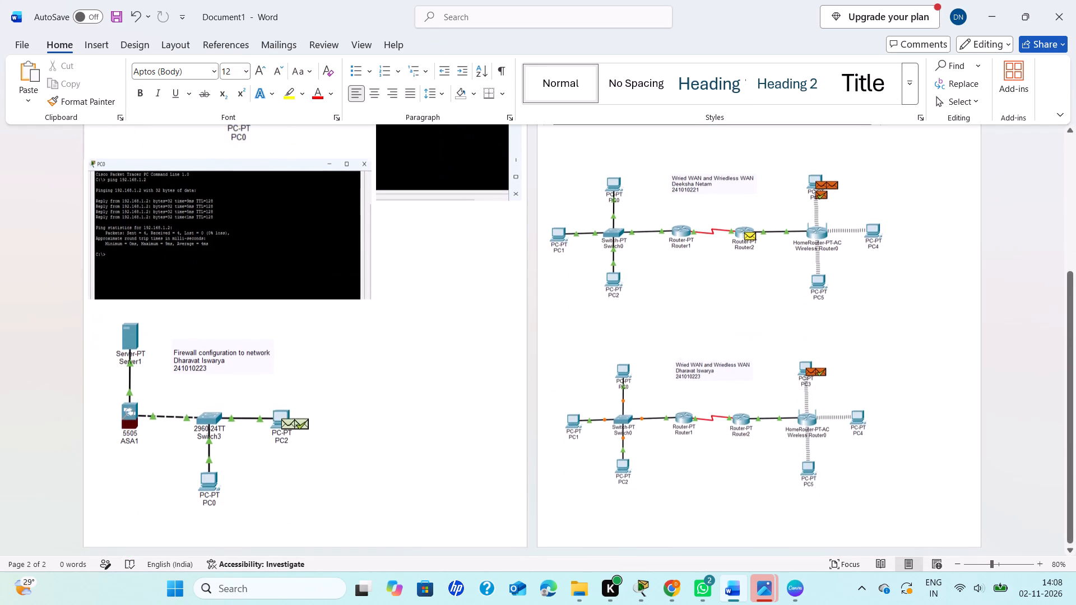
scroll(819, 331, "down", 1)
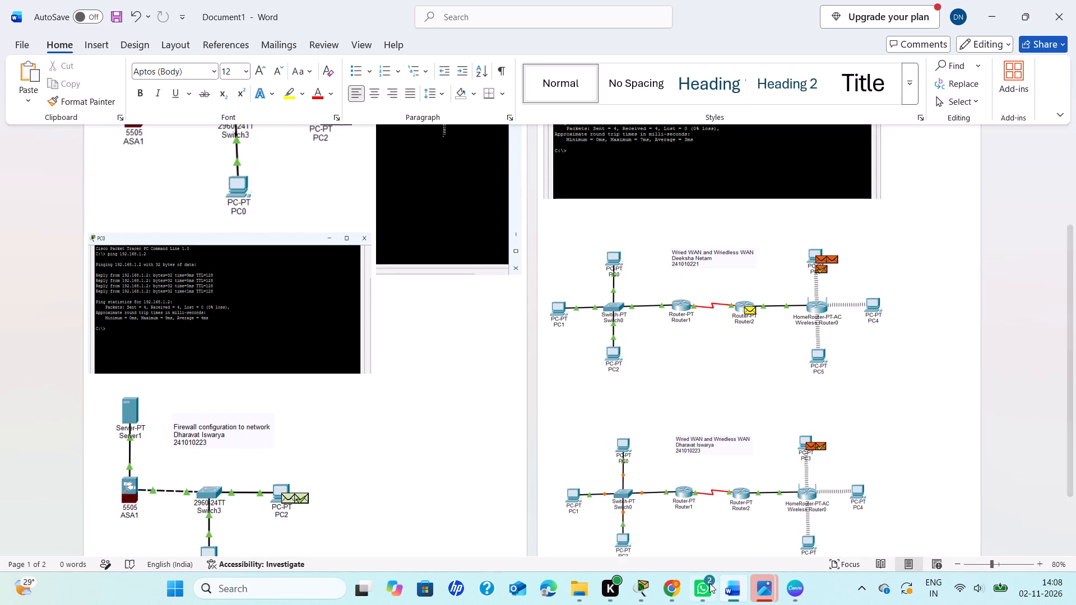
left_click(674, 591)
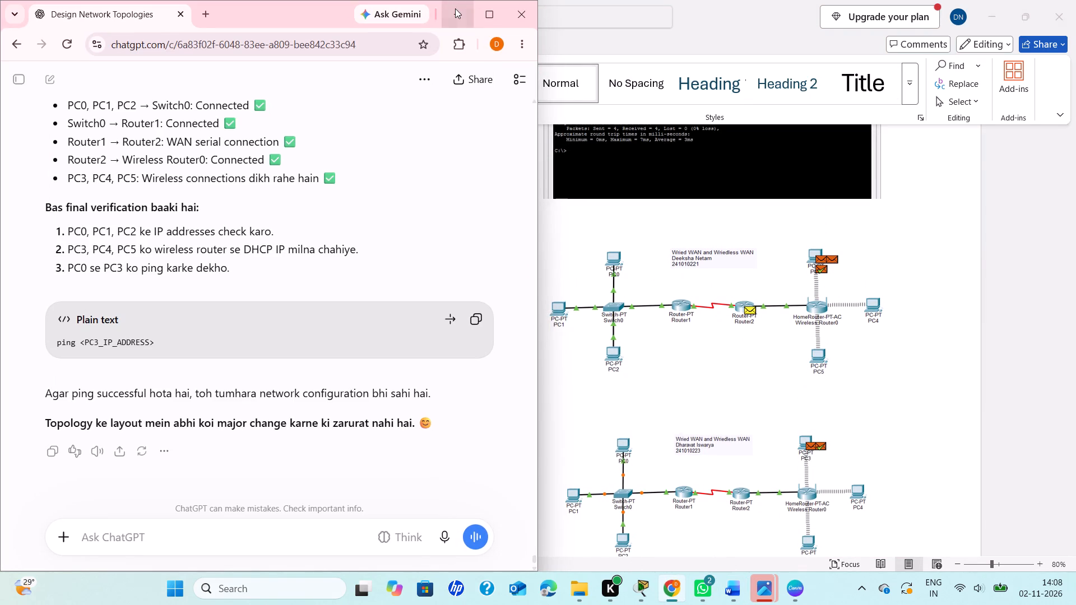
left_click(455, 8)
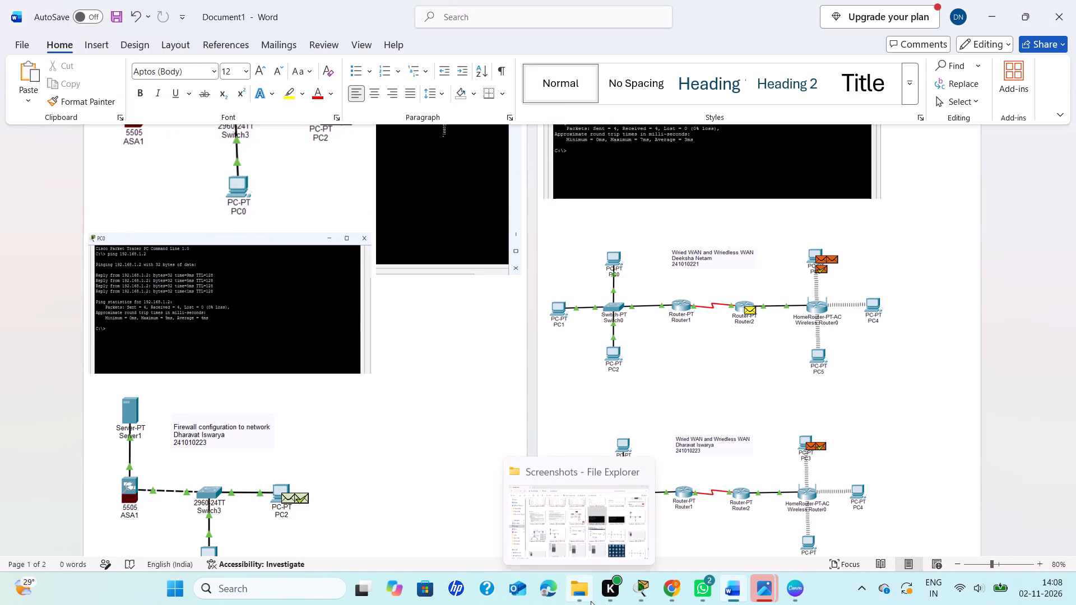
left_click(602, 557)
scroll(531, 399, "down", 7)
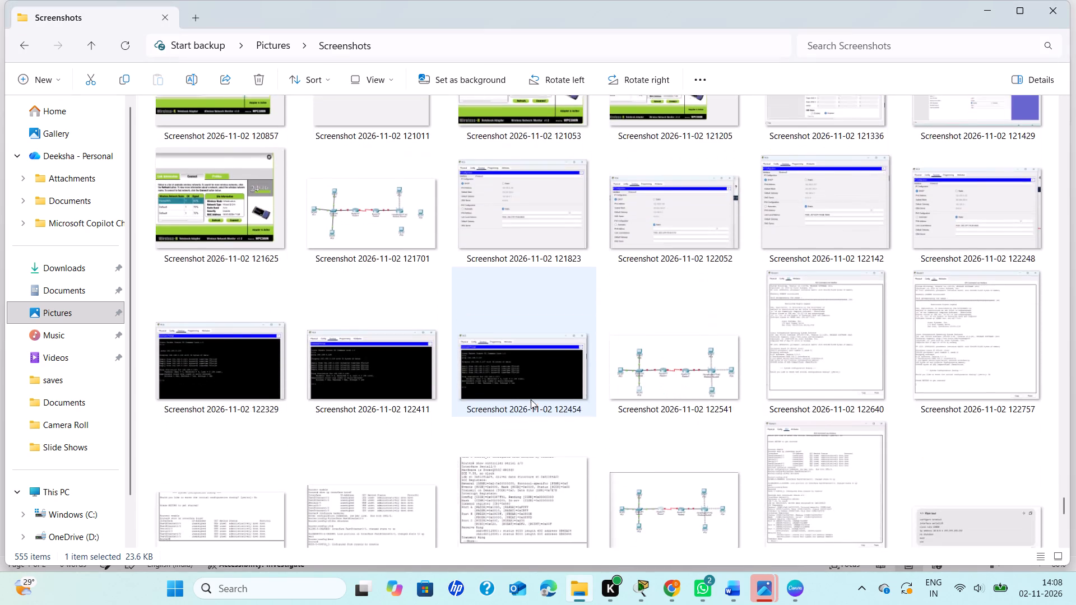
scroll(531, 399, "down", 3)
scroll(531, 399, "right", 4)
scroll(531, 399, "up", 12)
scroll(531, 399, "down", 1)
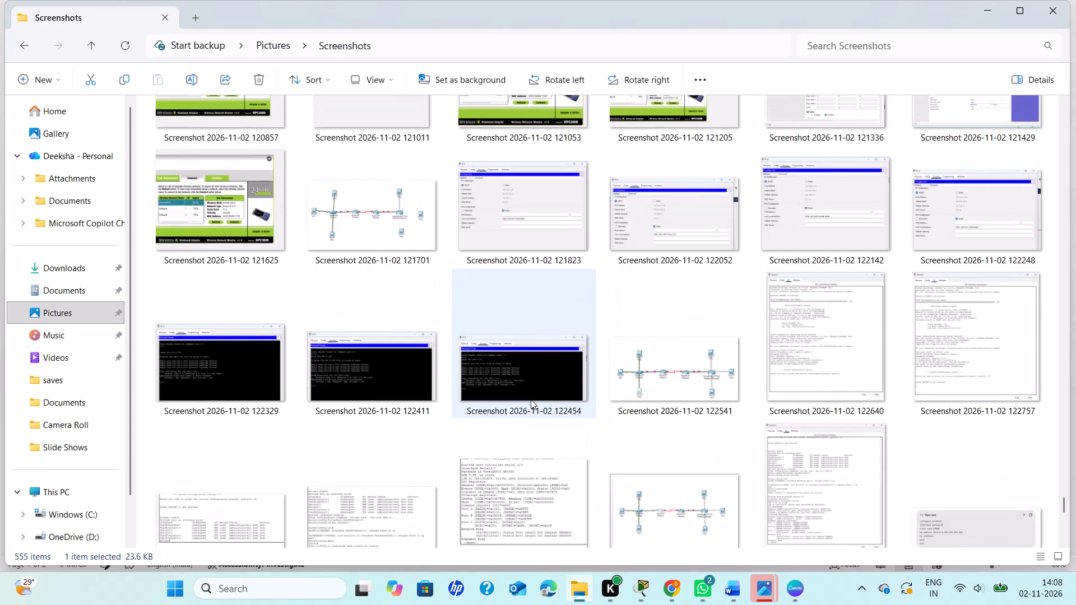
right_click(229, 383)
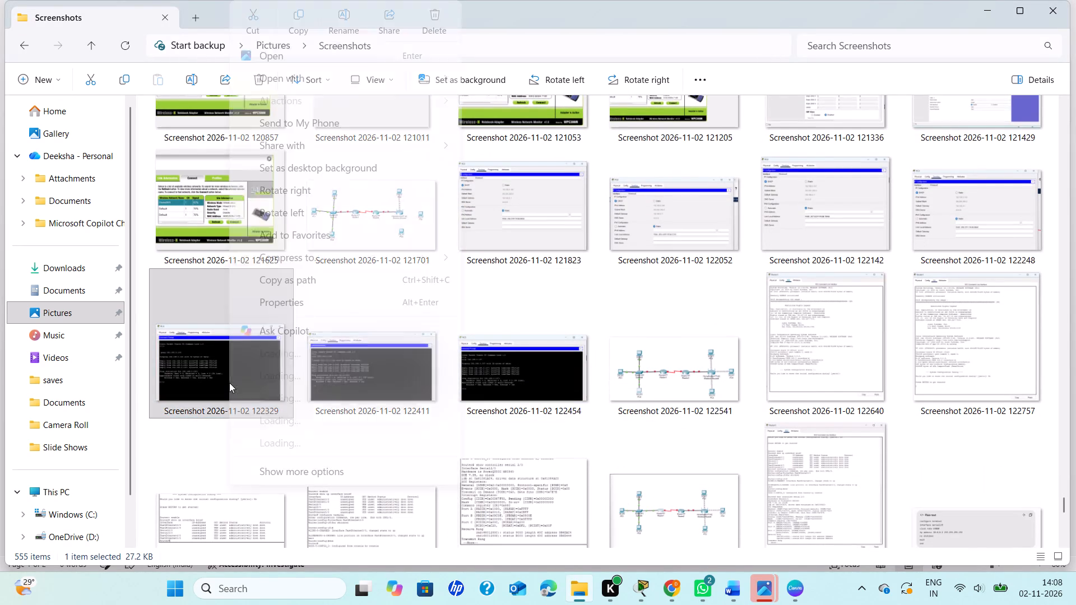
left_click(305, 12)
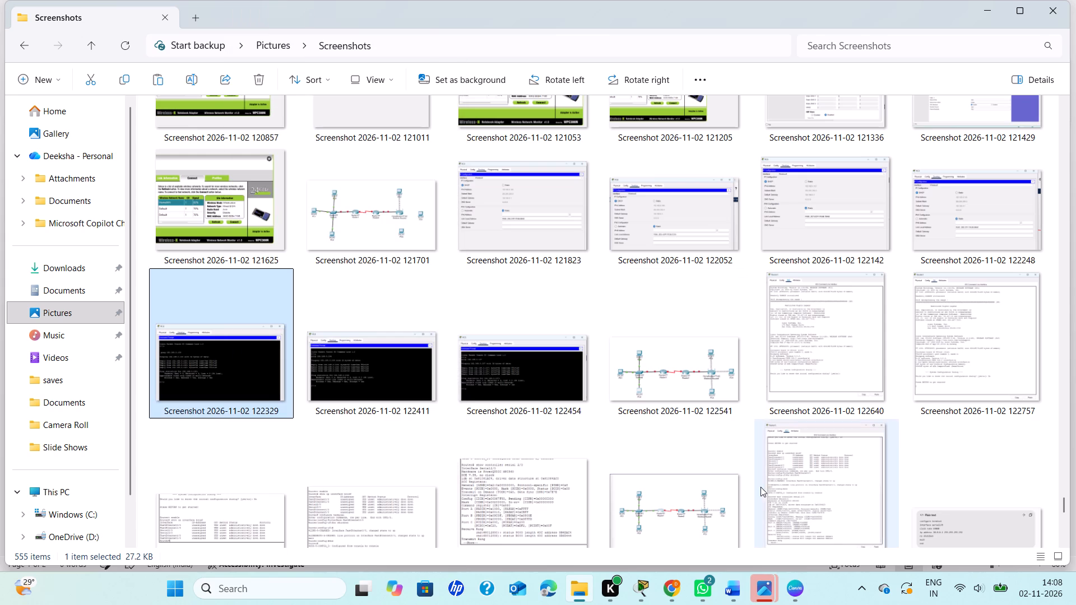
Return to the Word document and insert a new line and a page break ahead of the WAN images.
left_click(737, 592)
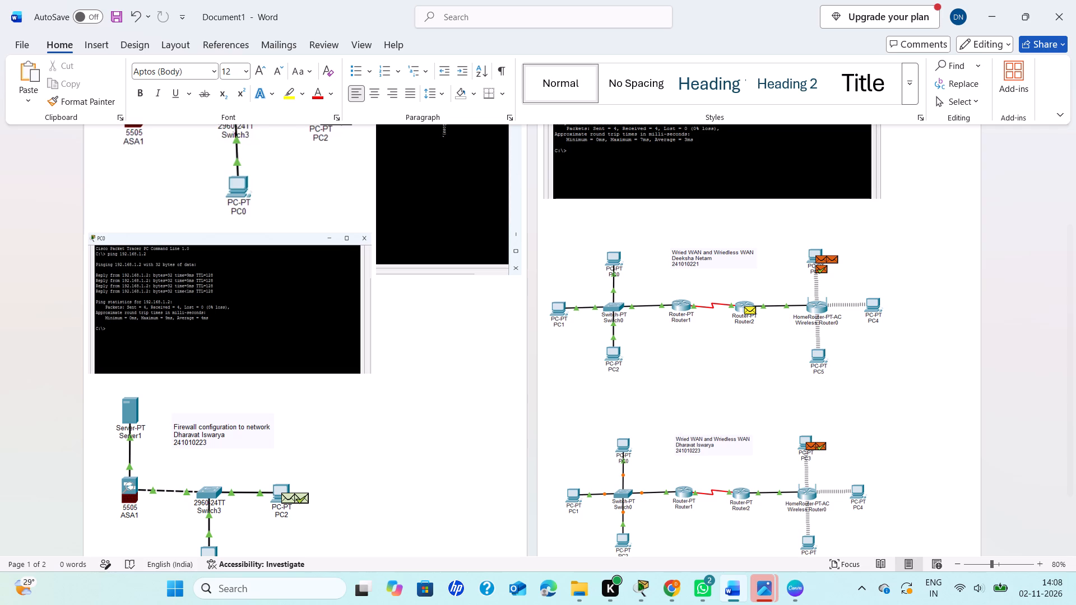
key("Return")
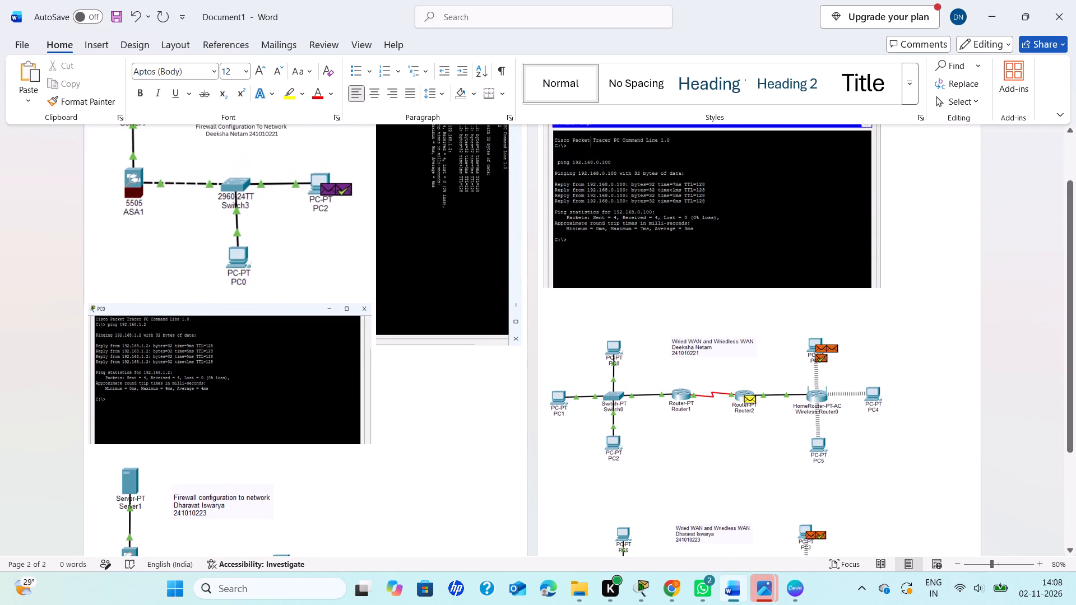
key("ctrl+Return")
scroll(542, 520, "down", 1)
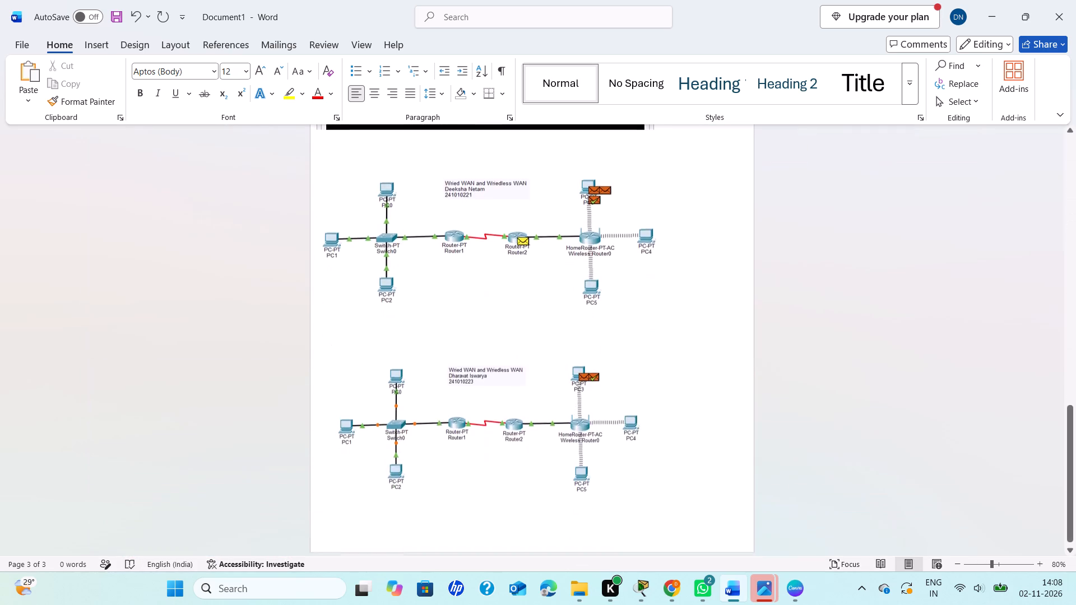
scroll(542, 520, "down", 1)
scroll(521, 259, "down", 6)
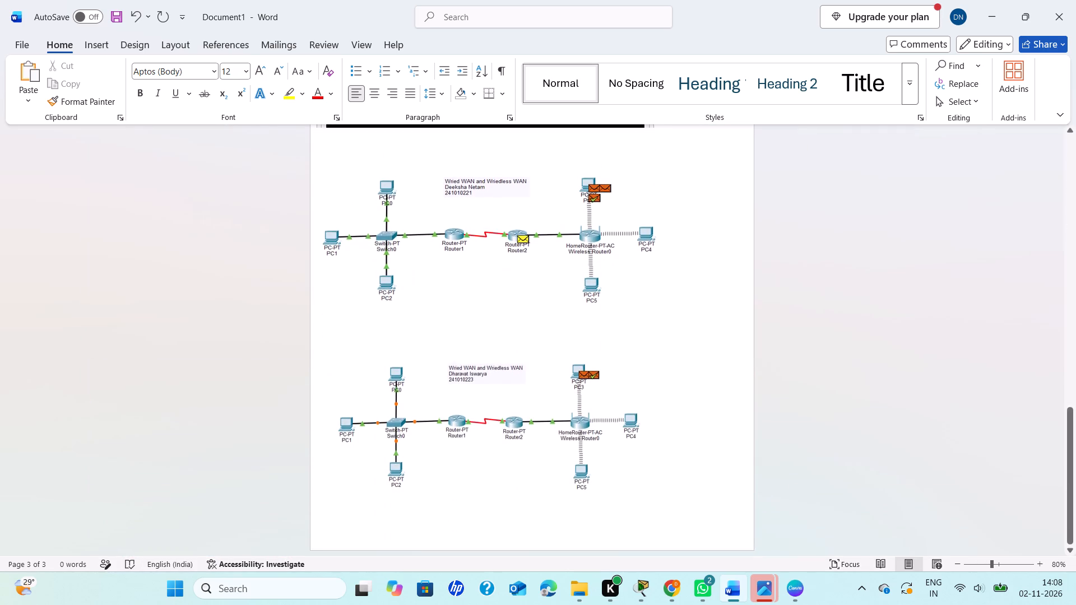
Move the rotated PC0 ping screenshot from page one onto the blank page two.
scroll(521, 259, "up", 8)
left_click(425, 202)
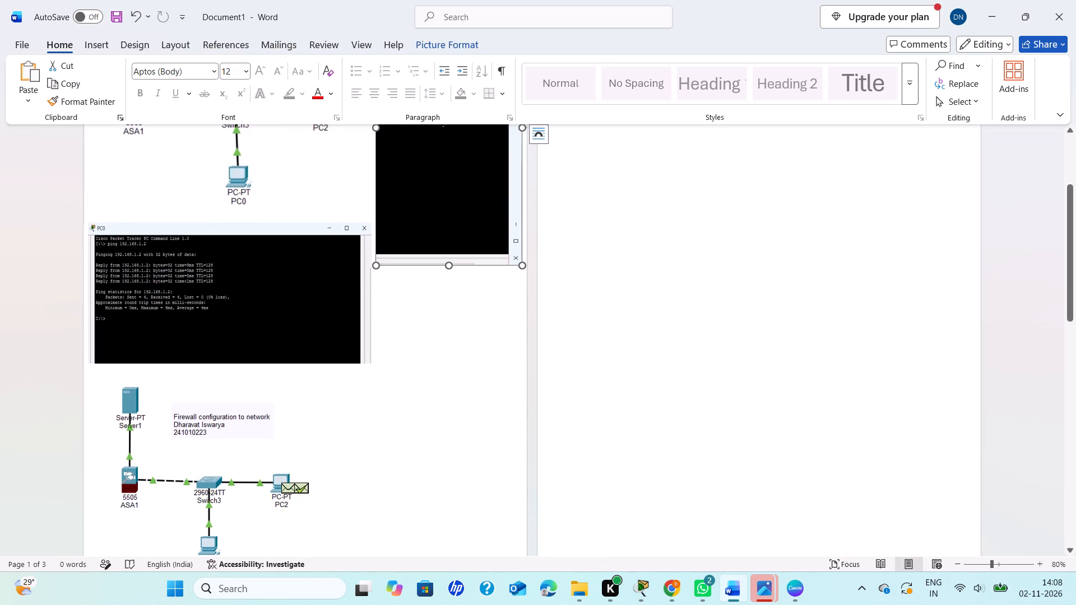
right_click(425, 202)
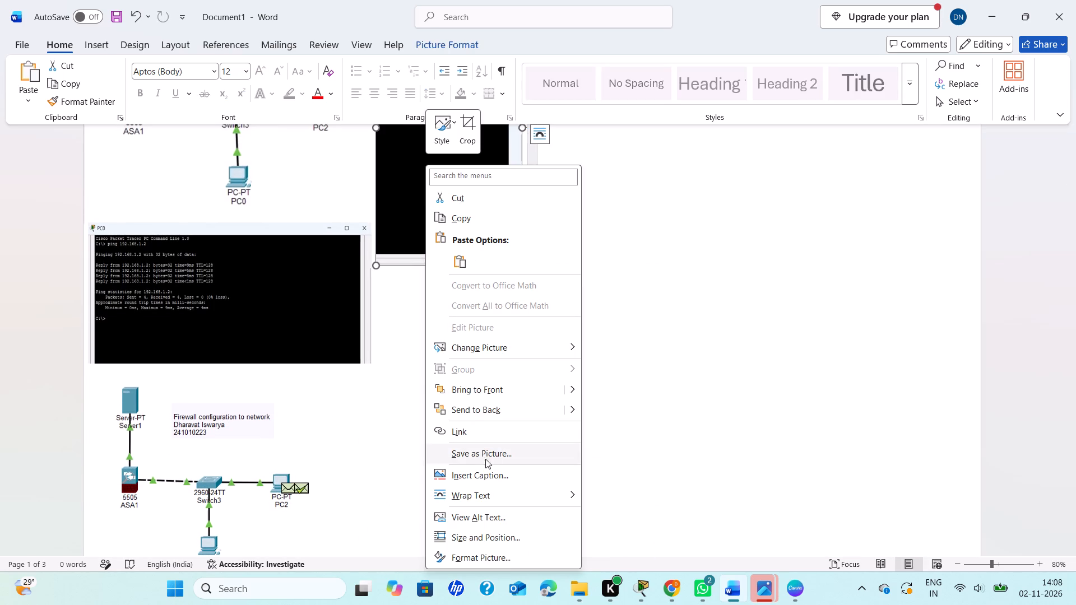
left_click_drag(667, 338, 637, 299)
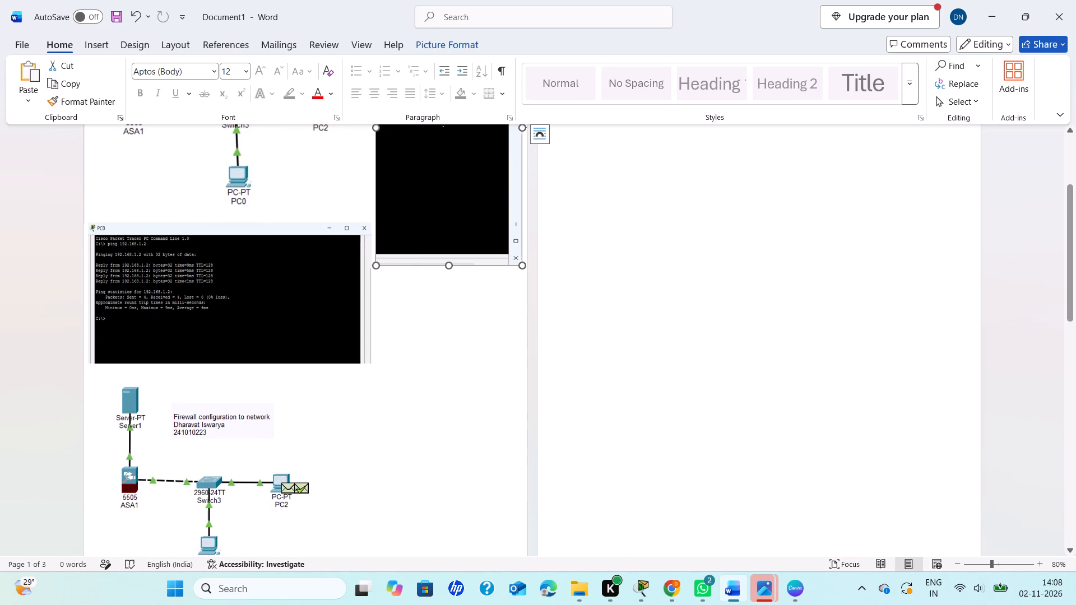
left_click_drag(637, 299, 448, 147)
left_click_drag(448, 147, 726, 272)
Rotate the PC0 ping screenshot on page two until it stands upright.
scroll(726, 272, "down", 4, "ctrl")
scroll(726, 272, "up", 5, "ctrl")
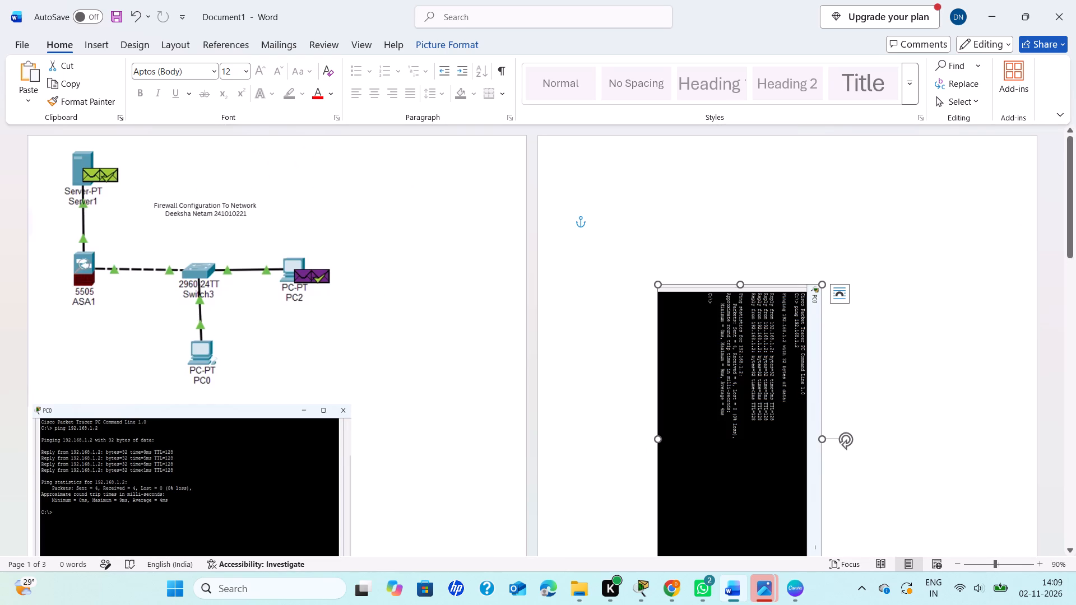
left_click_drag(849, 438, 1075, 533)
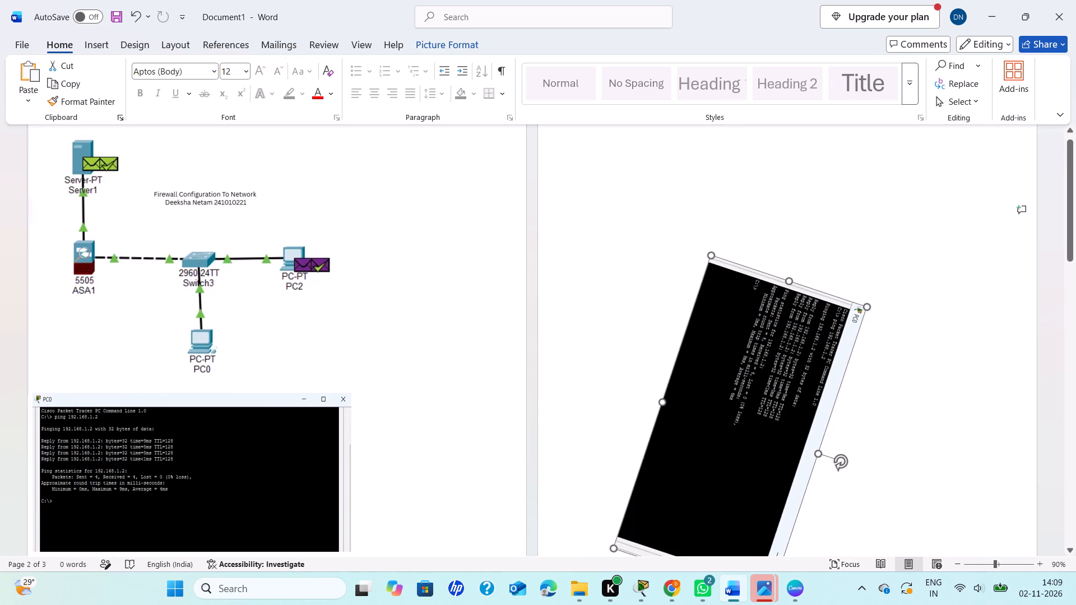
left_click_drag(1075, 533, 1075, 504)
scroll(1075, 504, "down", 3)
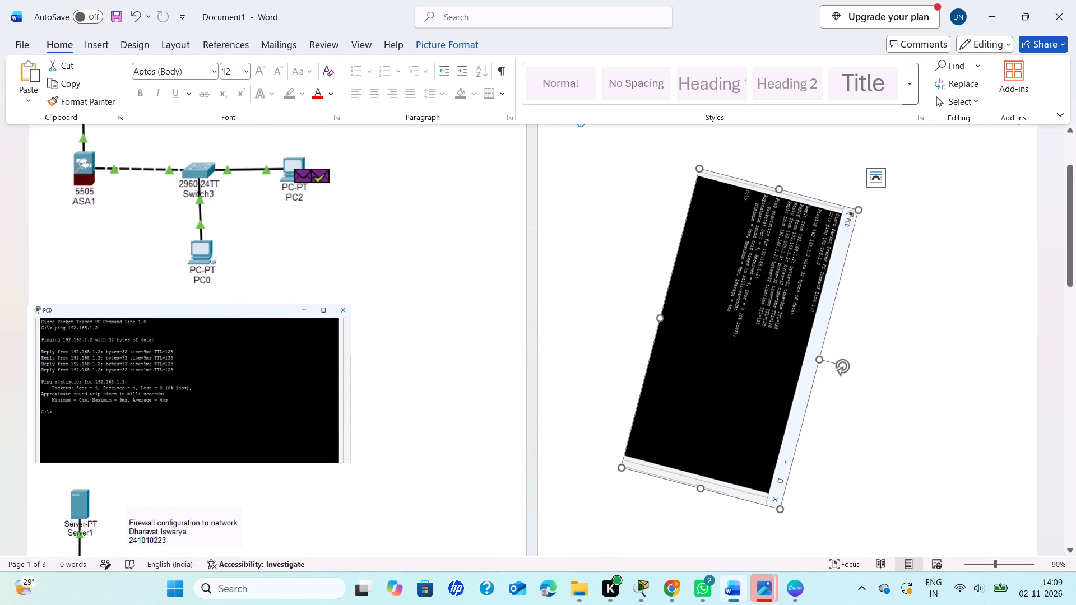
left_click_drag(839, 369, 902, 360)
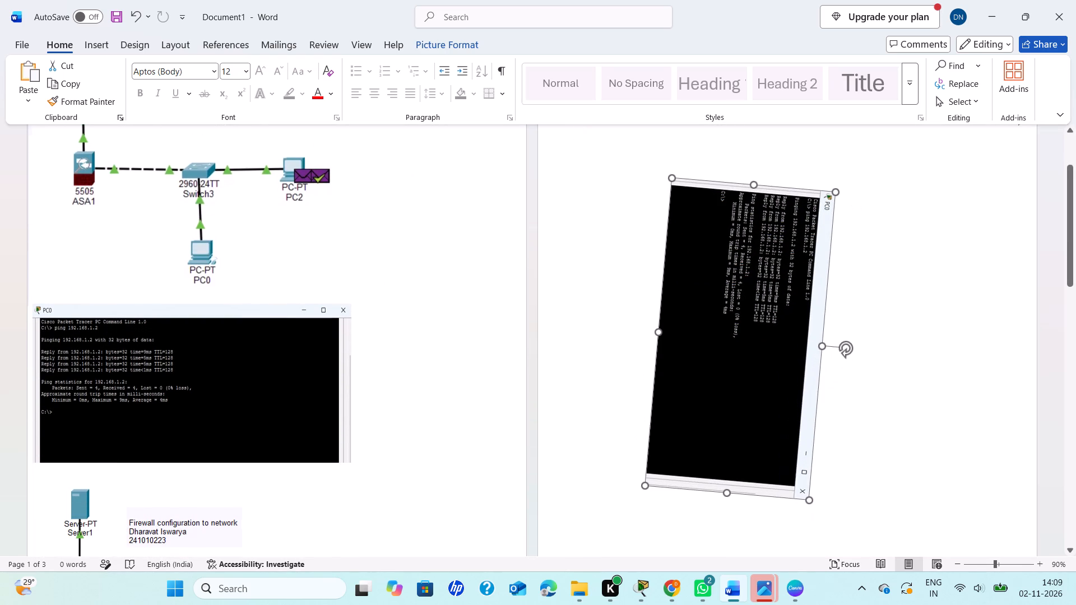
left_click_drag(902, 360, 896, 370)
left_click_drag(844, 359, 1075, 29)
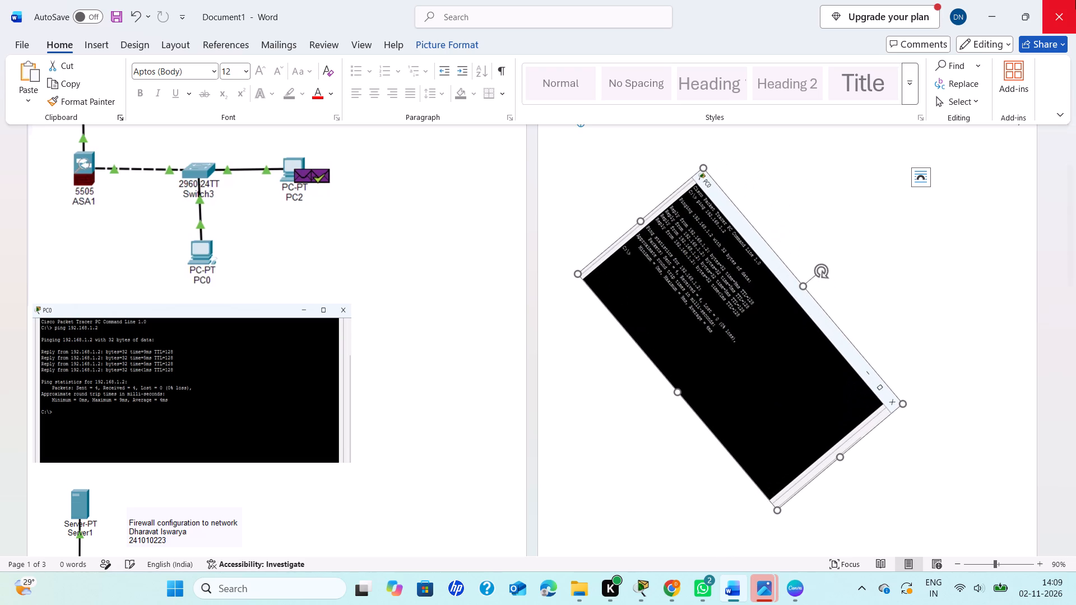
left_click_drag(823, 271, 1075, 101)
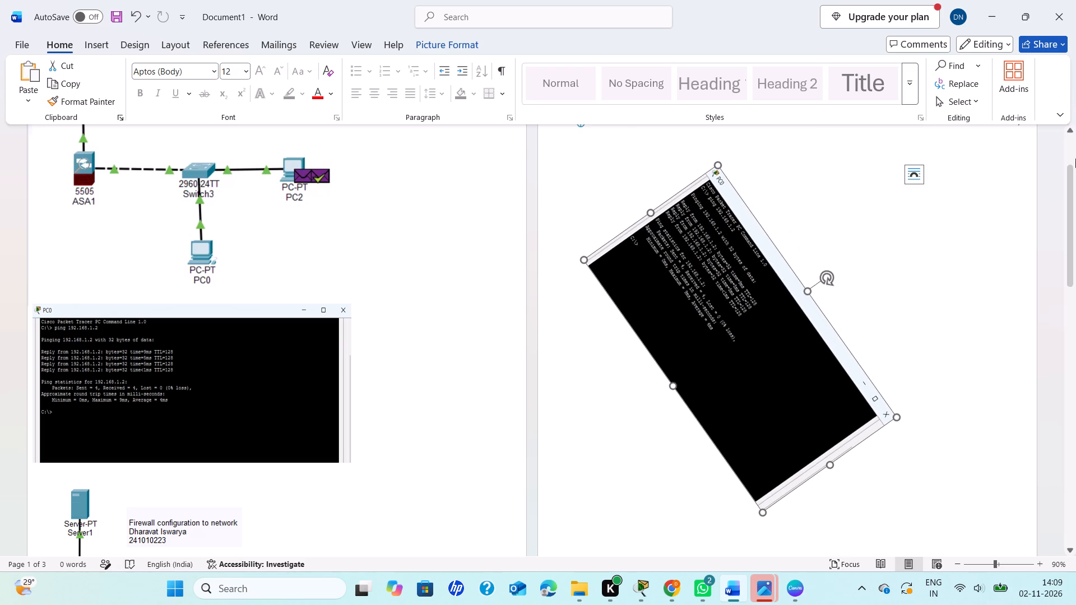
left_click_drag(815, 280, 997, 244)
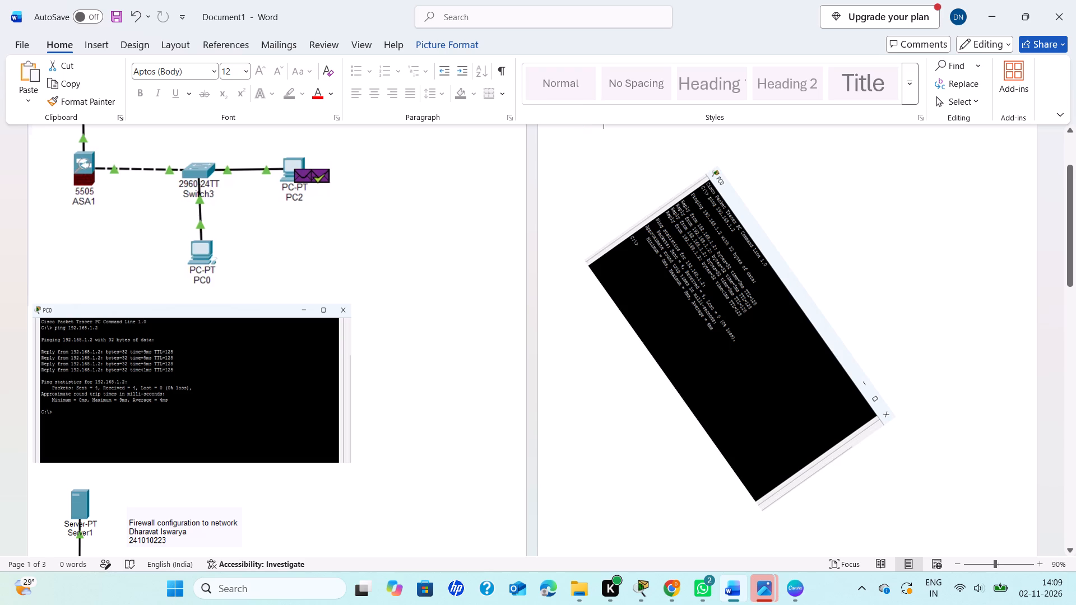
left_click_drag(997, 244, 1075, 218)
left_click(681, 347)
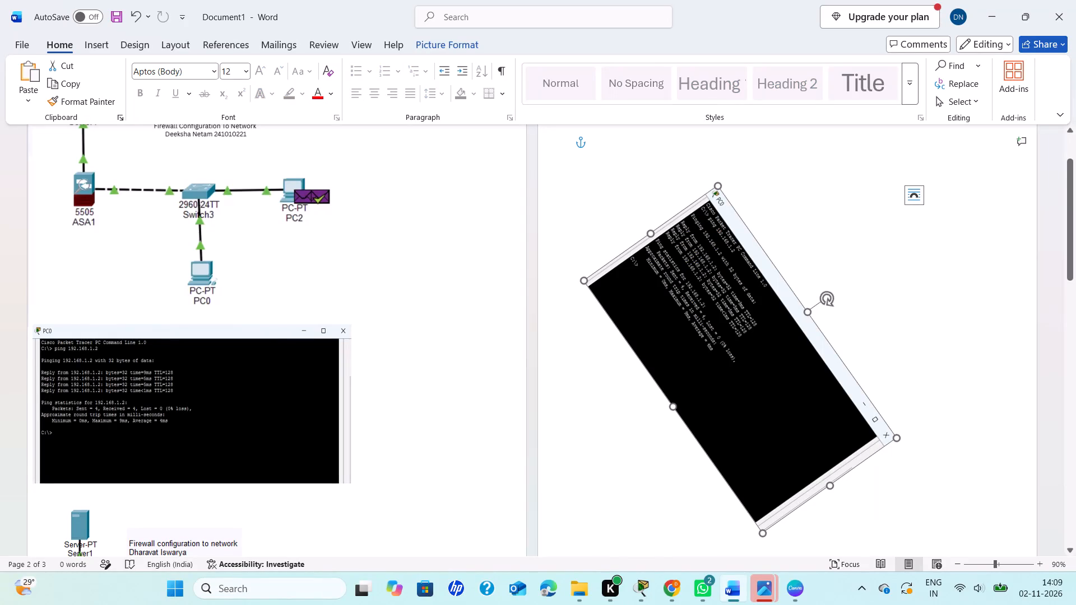
left_click_drag(824, 295, 733, 185)
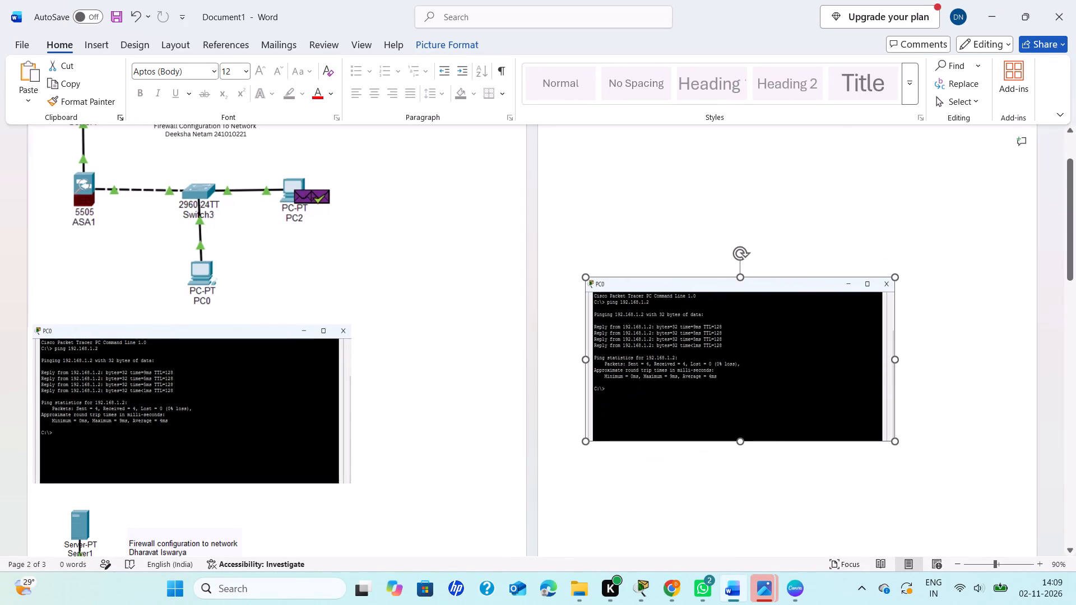
left_click_drag(733, 185, 739, 190)
Move the upright PC0 ping screenshot to the top of page two.
left_click_drag(695, 374, 665, 246)
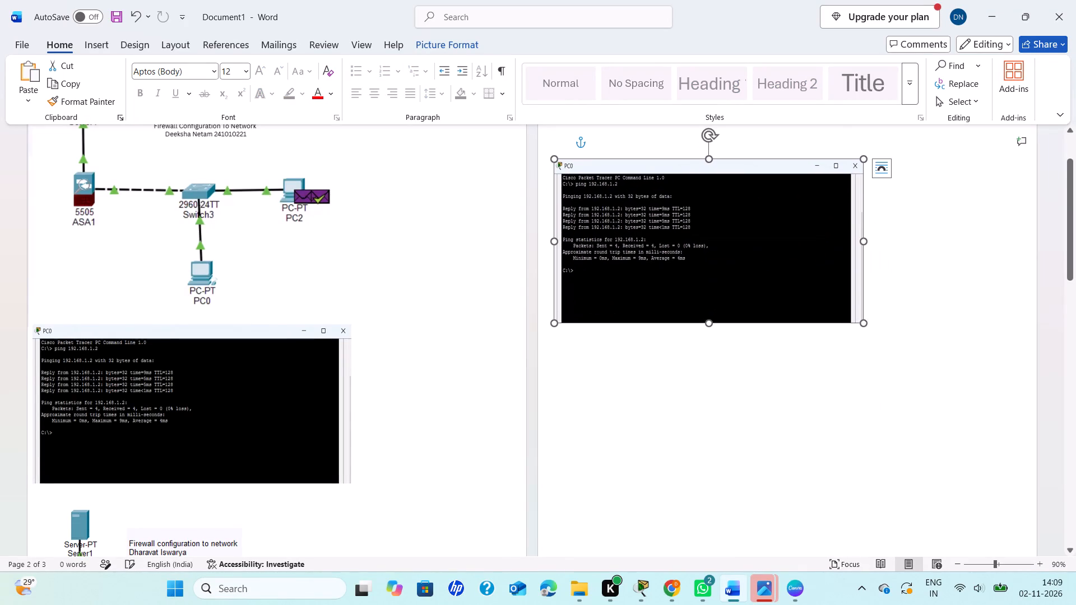
scroll(665, 246, "up", 1)
left_click_drag(665, 339, 664, 273)
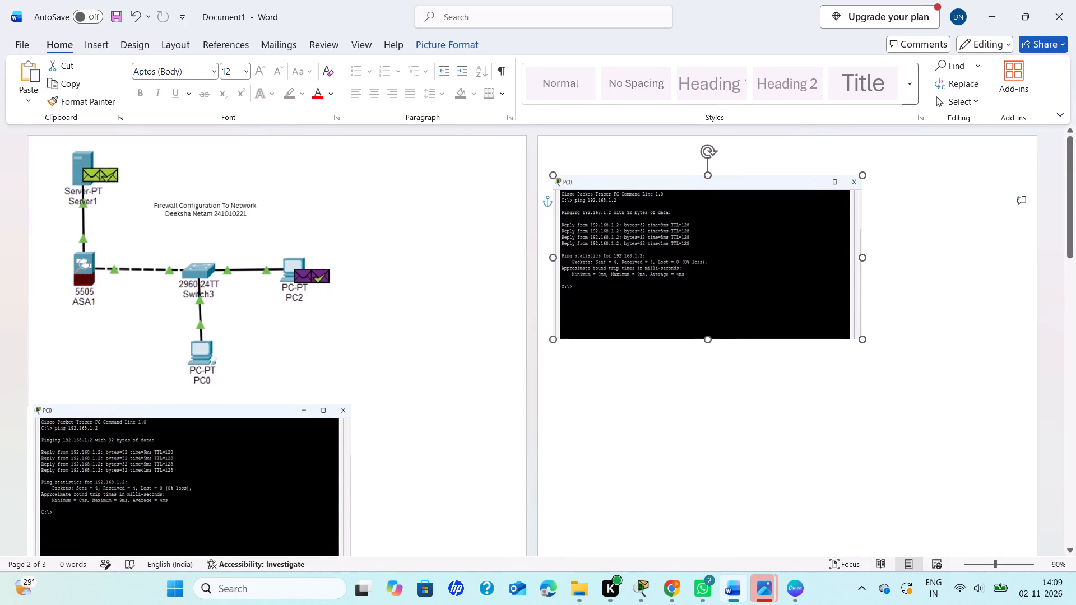
left_click_drag(664, 273, 672, 260)
Paste the copied PC3 ping screenshot and place one copy on page two directly below the PC0 ping screenshot.
scroll(672, 260, "down", 4)
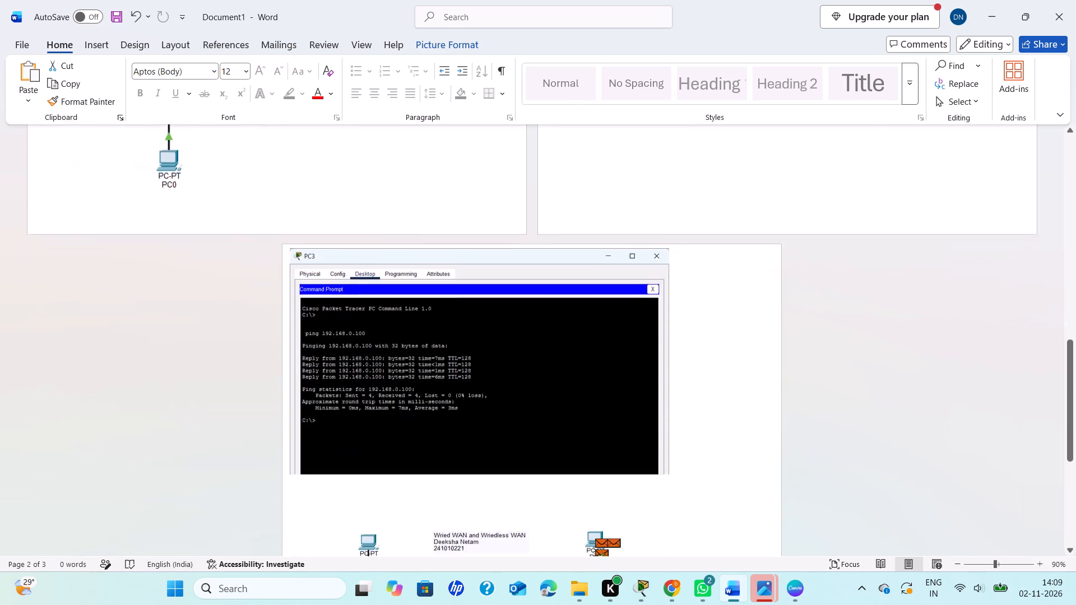
scroll(672, 260, "down", 1)
scroll(672, 260, "up", 1)
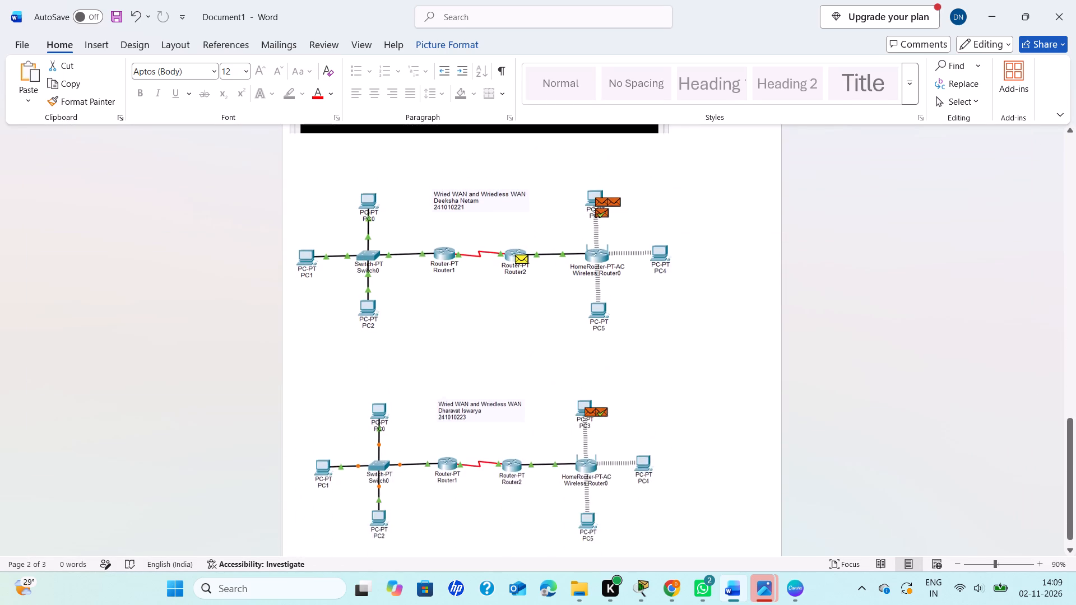
scroll(672, 260, "up", 5)
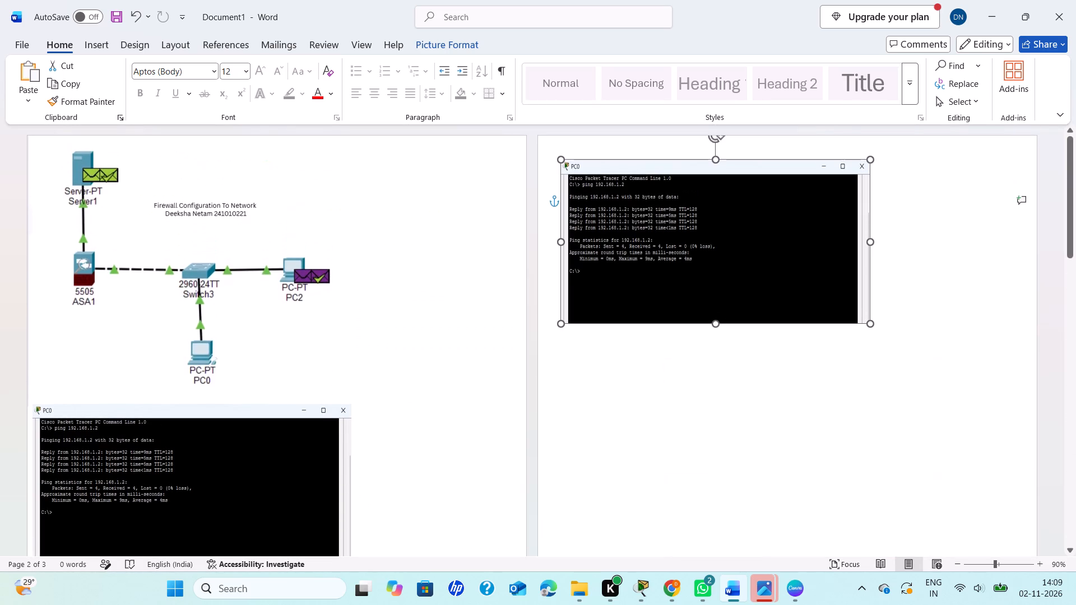
left_click(668, 362)
key("ctrl+v")
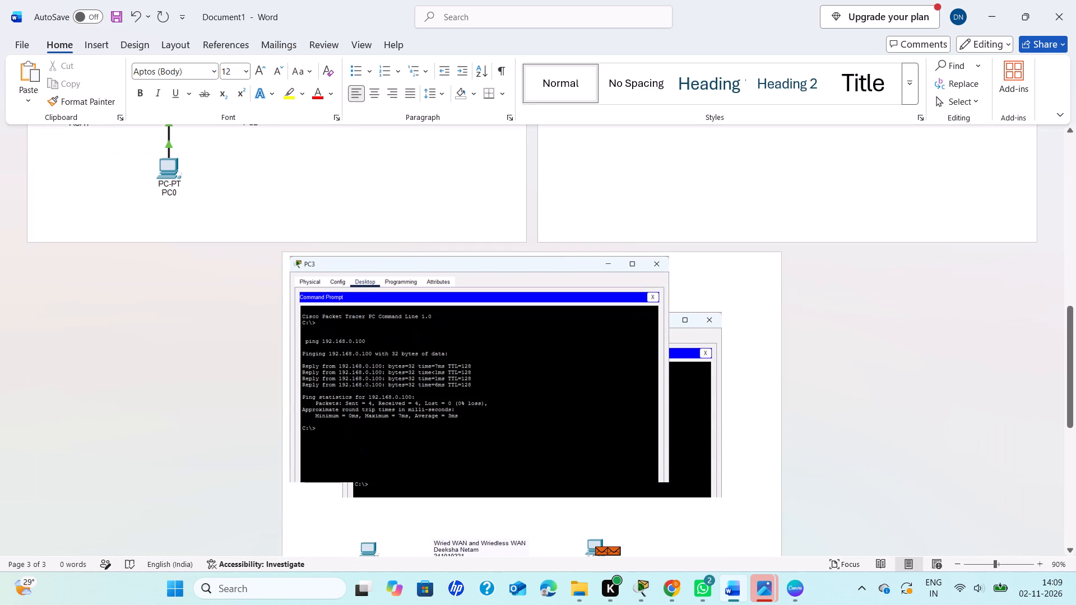
left_click_drag(457, 363, 673, 131)
left_click_drag(678, 230, 711, 176)
scroll(711, 176, "up", 4)
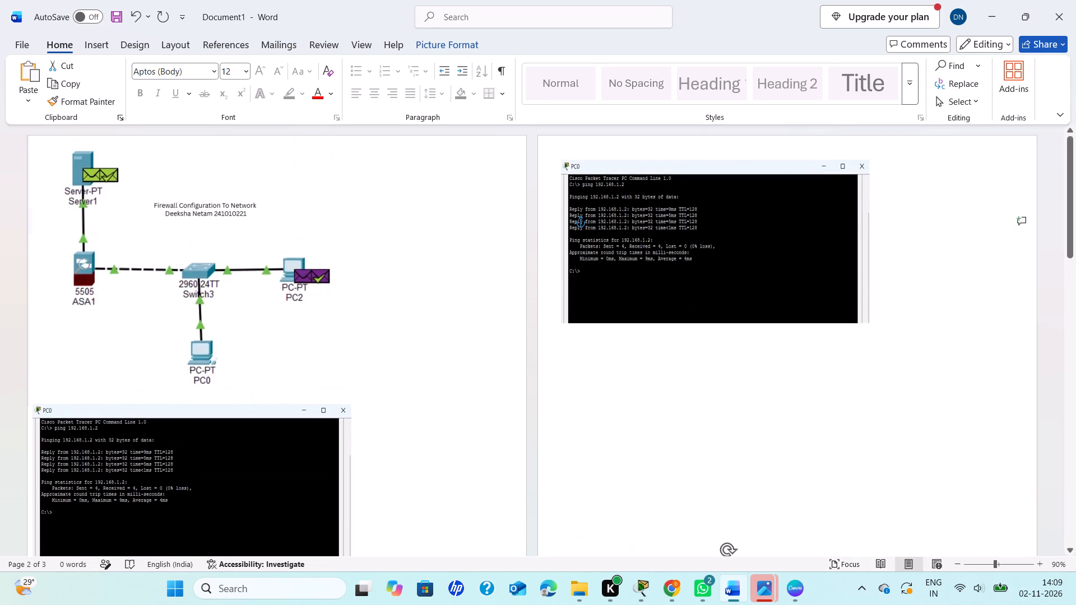
scroll(716, 304, "down", 1)
left_click_drag(690, 362, 694, 314)
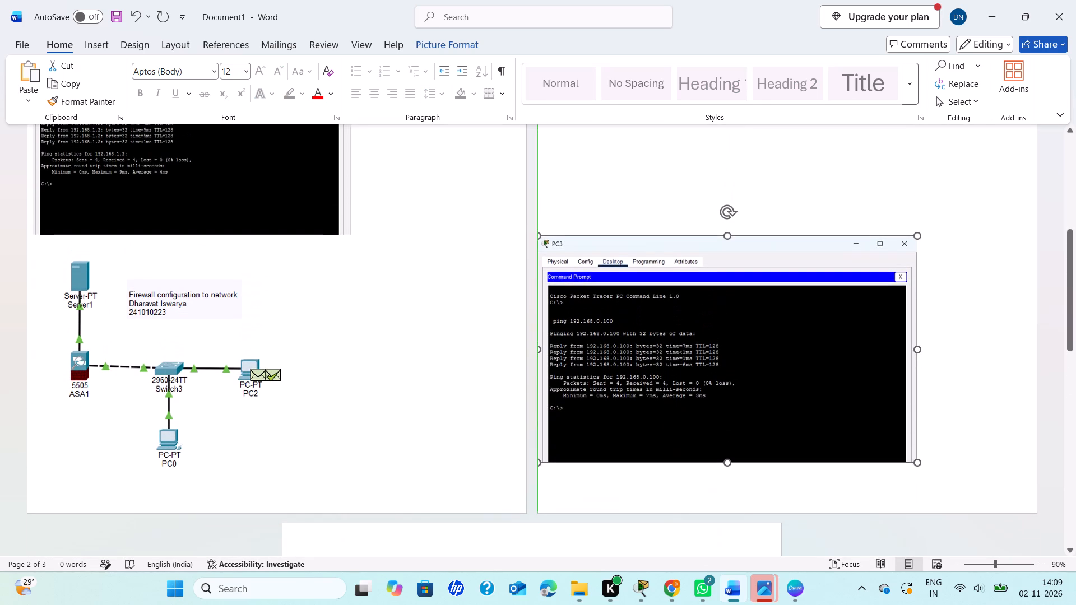
left_click_drag(694, 314, 699, 224)
scroll(699, 224, "up", 2)
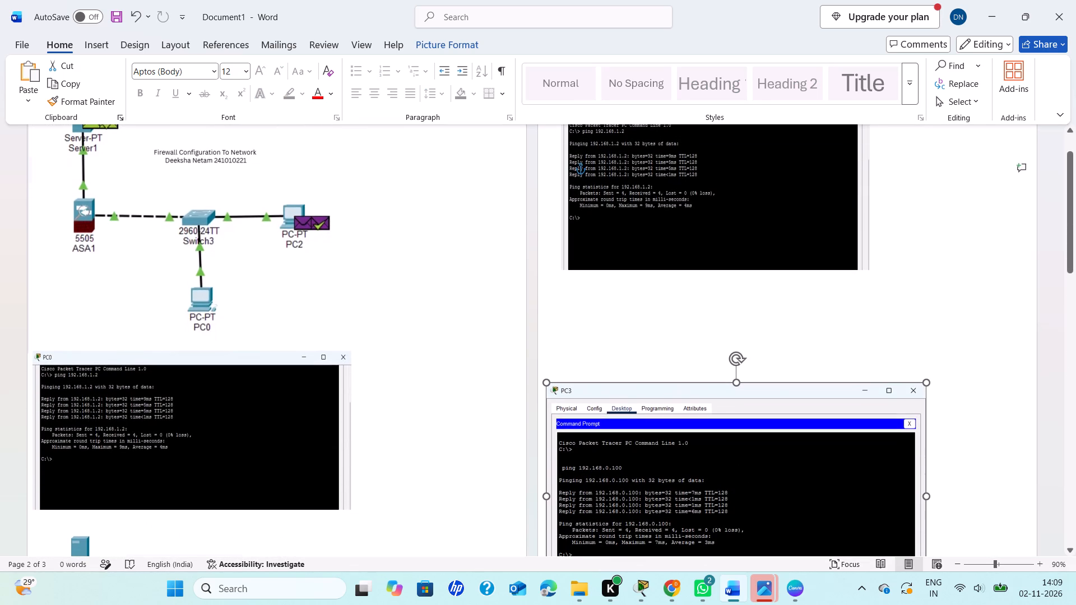
left_click_drag(706, 503, 710, 409)
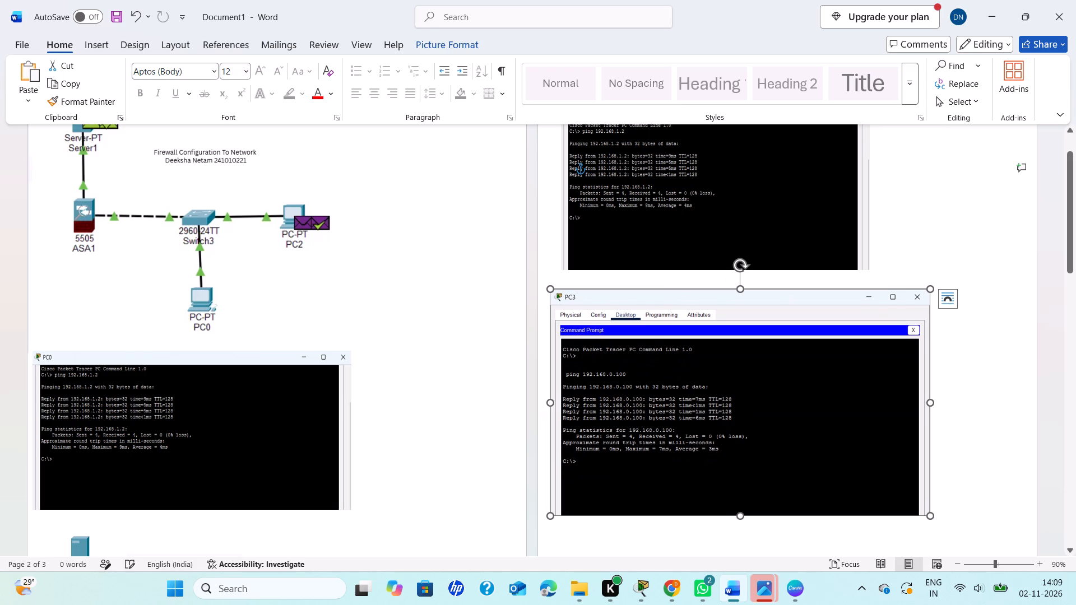
Move the other student's firewall topology from page one to page two, below the PC3 ping screenshot.
scroll(396, 438, "down", 2)
left_click(141, 282)
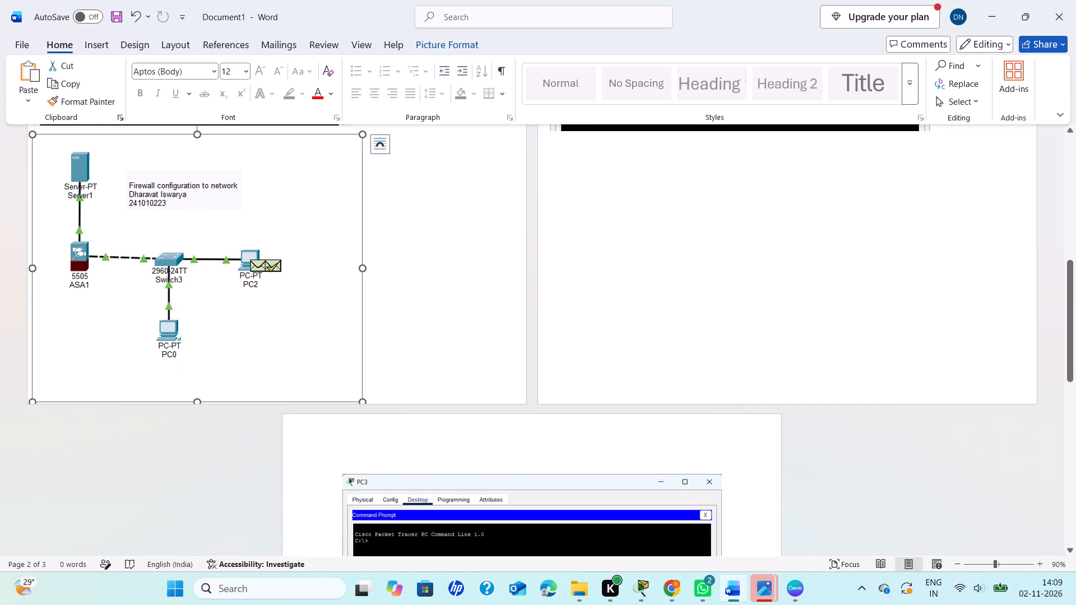
left_click_drag(141, 282, 672, 301)
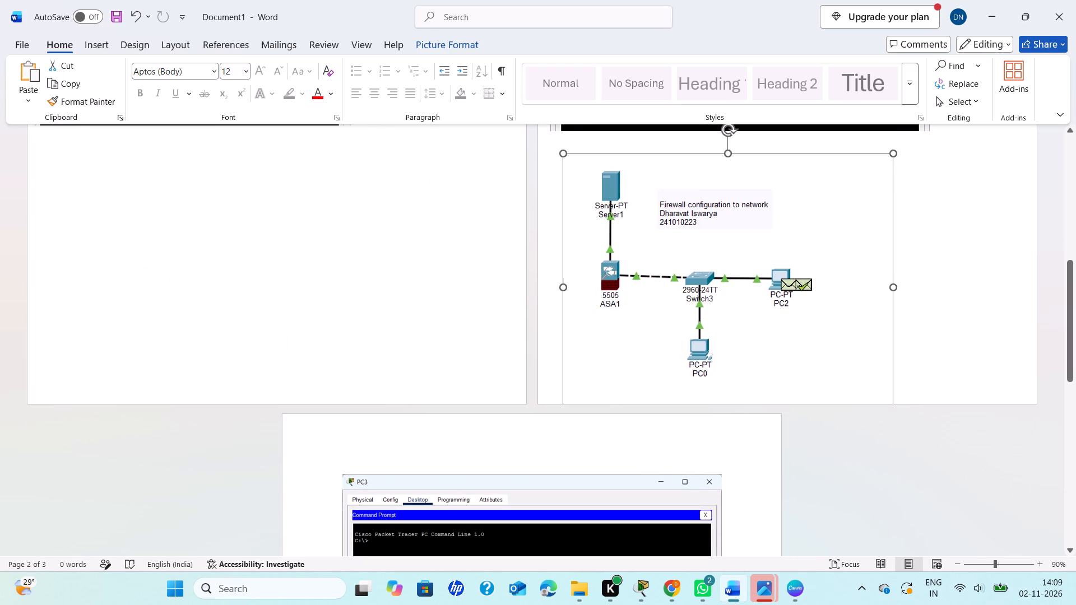
left_click_drag(672, 301, 668, 305)
Widen the PC0 ping screenshot on page one slightly and deselect it.
scroll(668, 305, "up", 2)
left_click(256, 467)
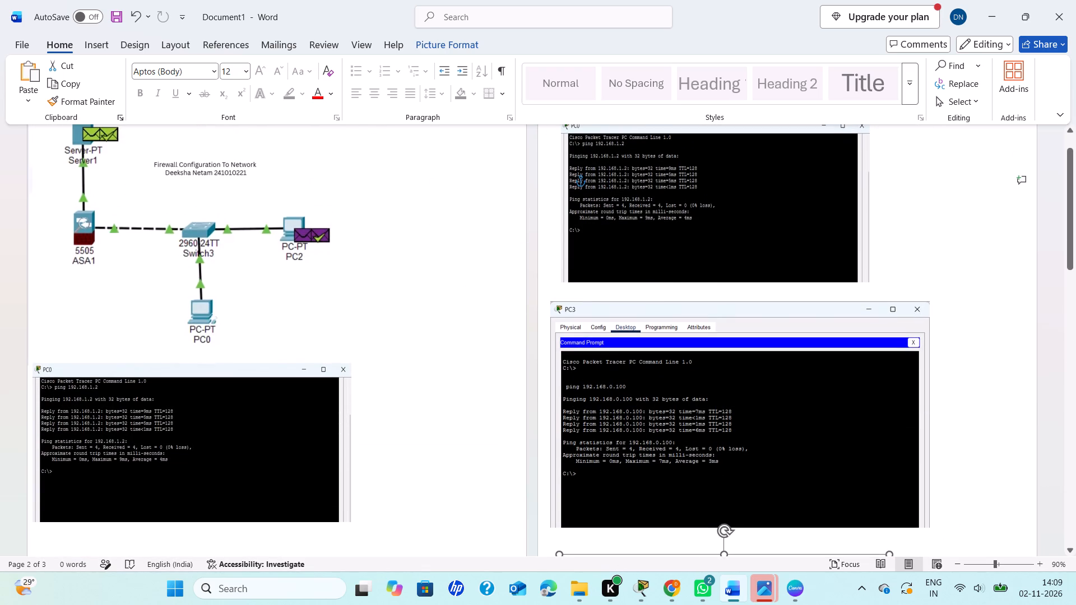
left_click_drag(352, 440, 372, 445)
left_click(415, 453)
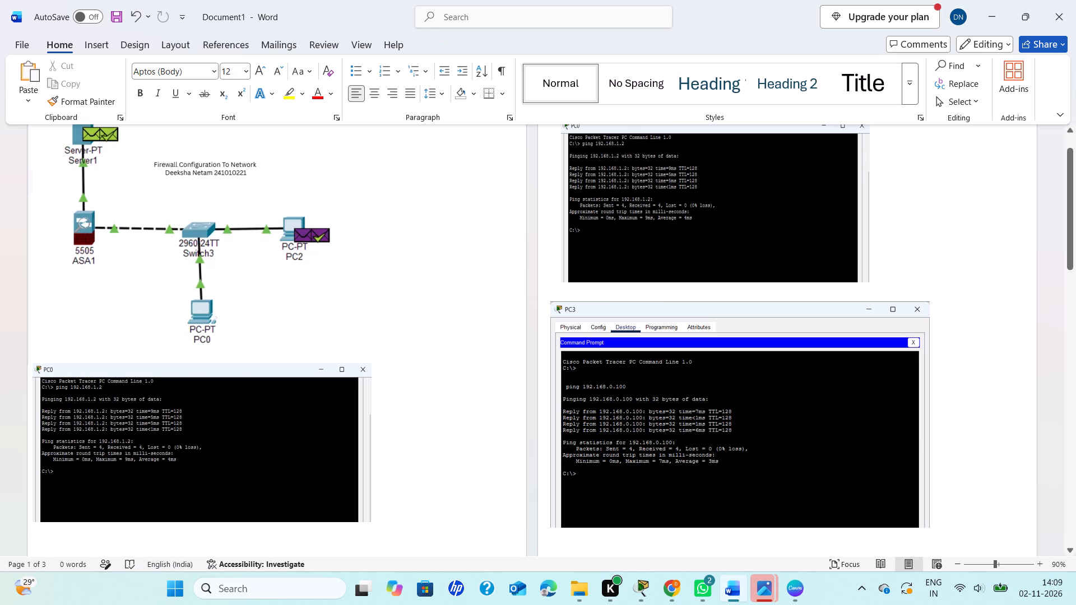
Examine the image layout across all three pages of the document.
scroll(415, 453, "down", 1)
scroll(415, 453, "up", 1, "ctrl")
scroll(415, 453, "down", 2, "ctrl")
scroll(415, 453, "down", 1)
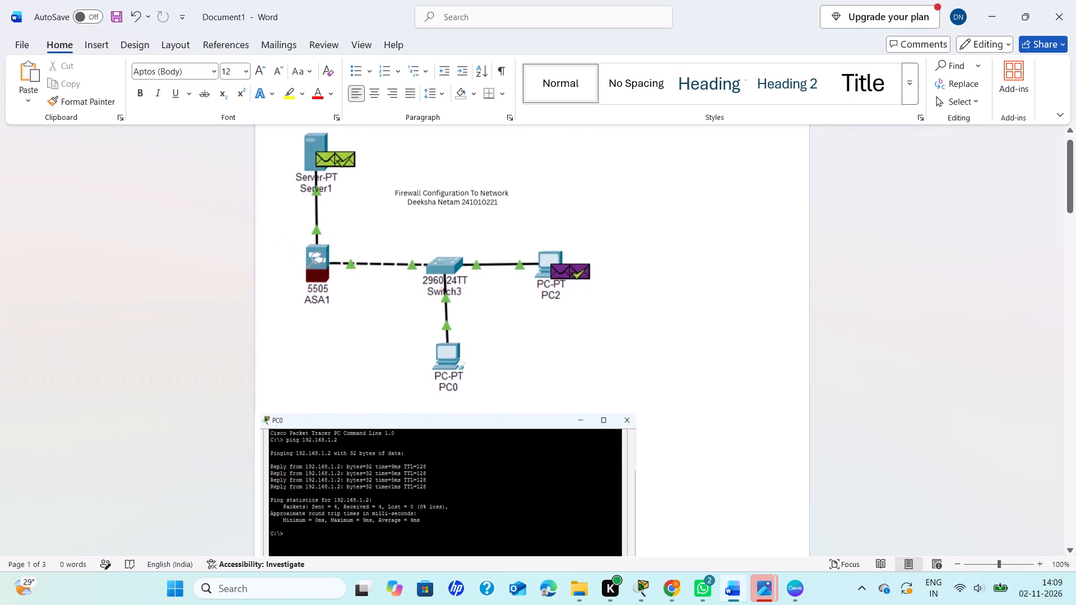
scroll(415, 453, "down", 5)
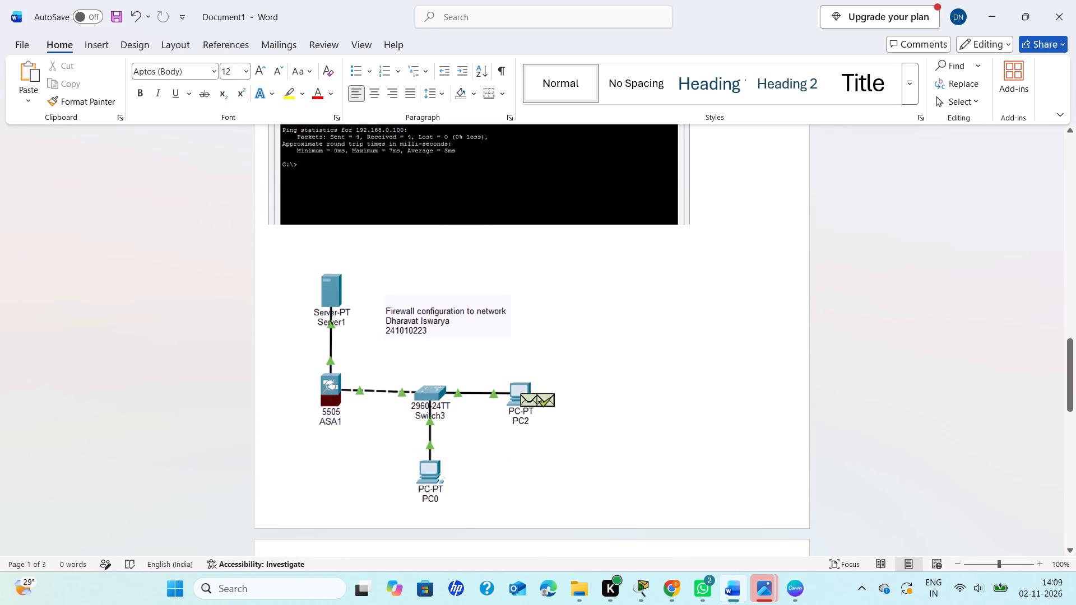
scroll(415, 453, "down", 5)
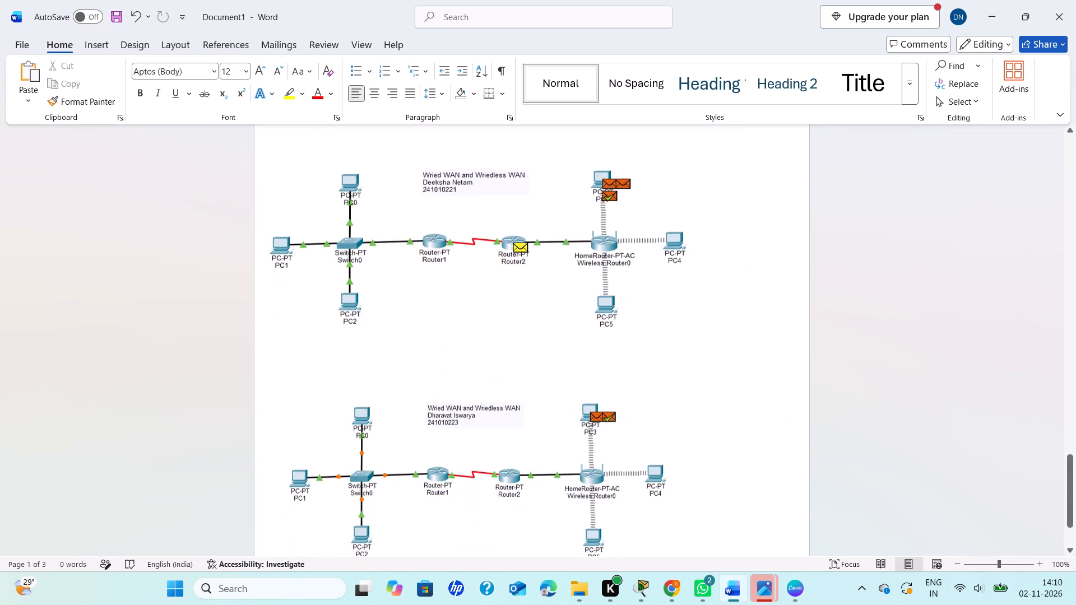
scroll(415, 453, "down", 2)
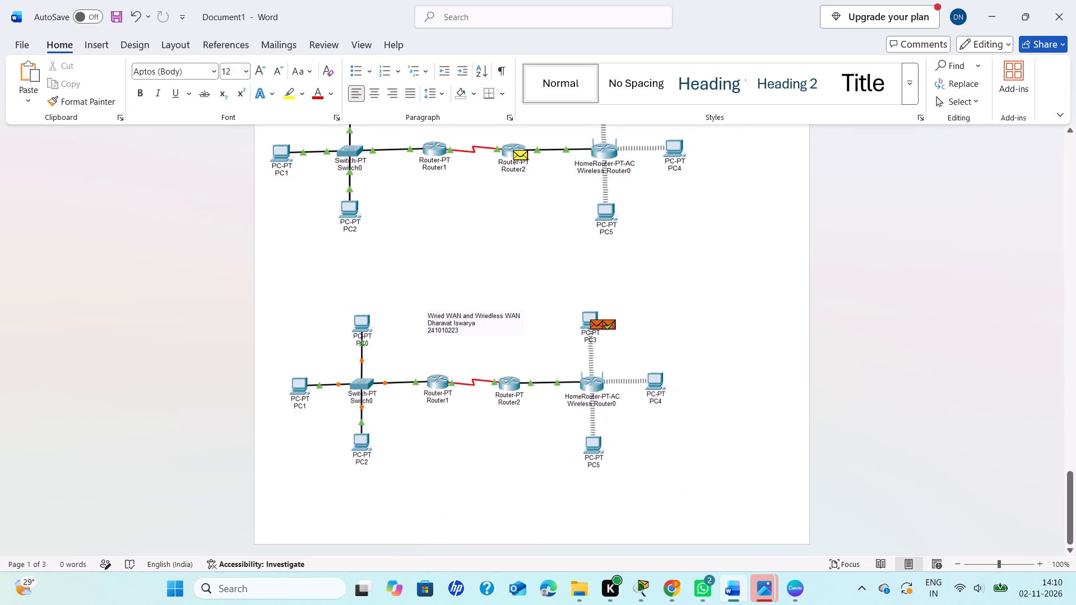
scroll(415, 453, "up", 13)
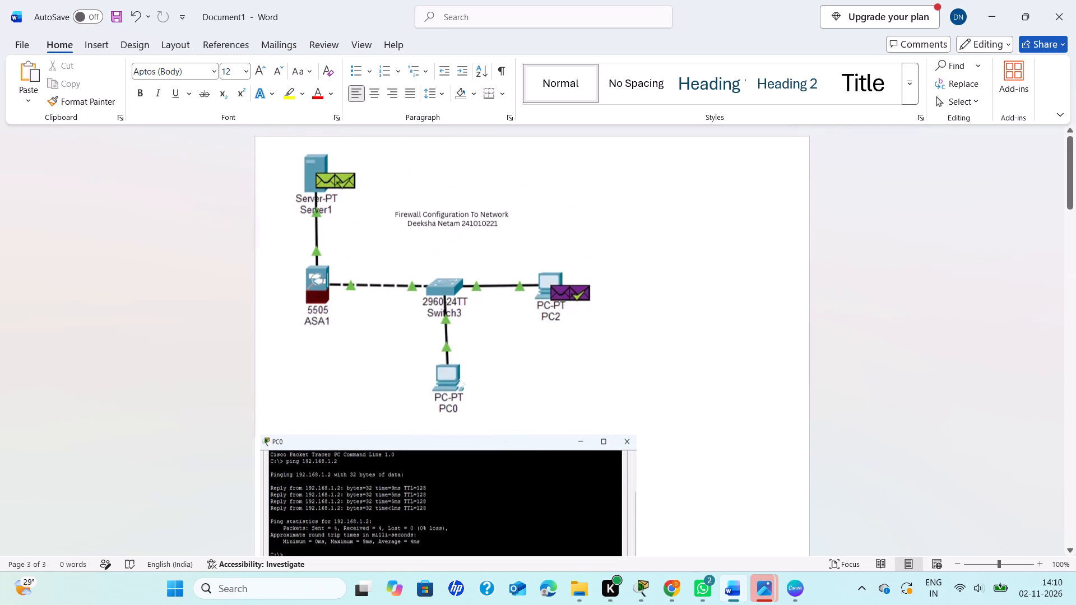
scroll(415, 453, "up", 1)
Start saving the document and clear the suggested file name.
key("ctrl+s")
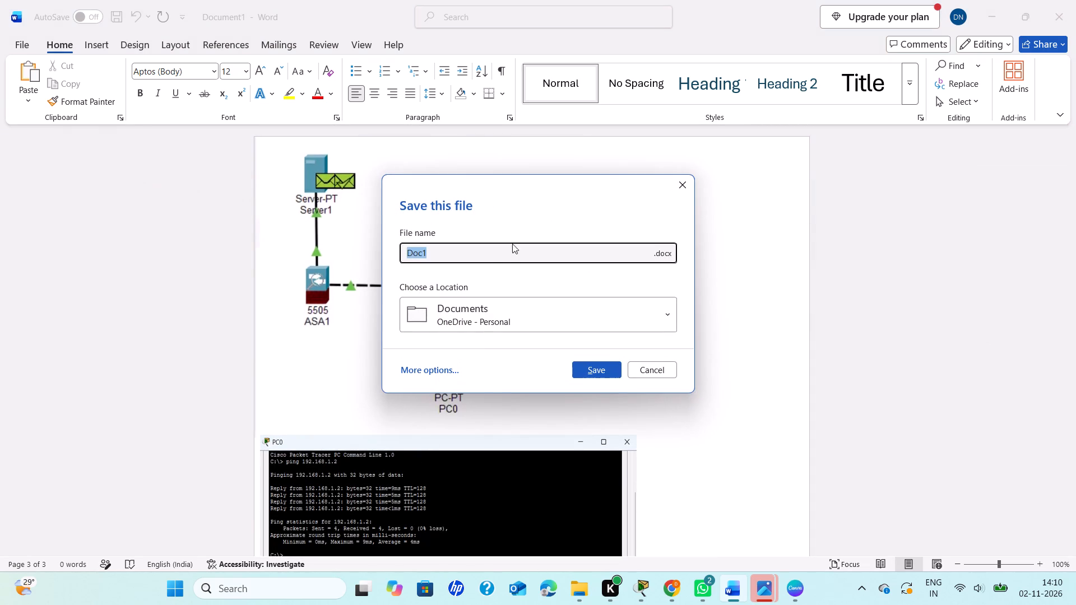
left_click(512, 249)
key("BackSpace")
key("BackSpace")
key("BackSpace")
key("BackSpace")
key("BackSpace")
key("BackSpace")
key("BackSpace")
key("BackSpace")
key("BackSpace")
key("BackSpace")
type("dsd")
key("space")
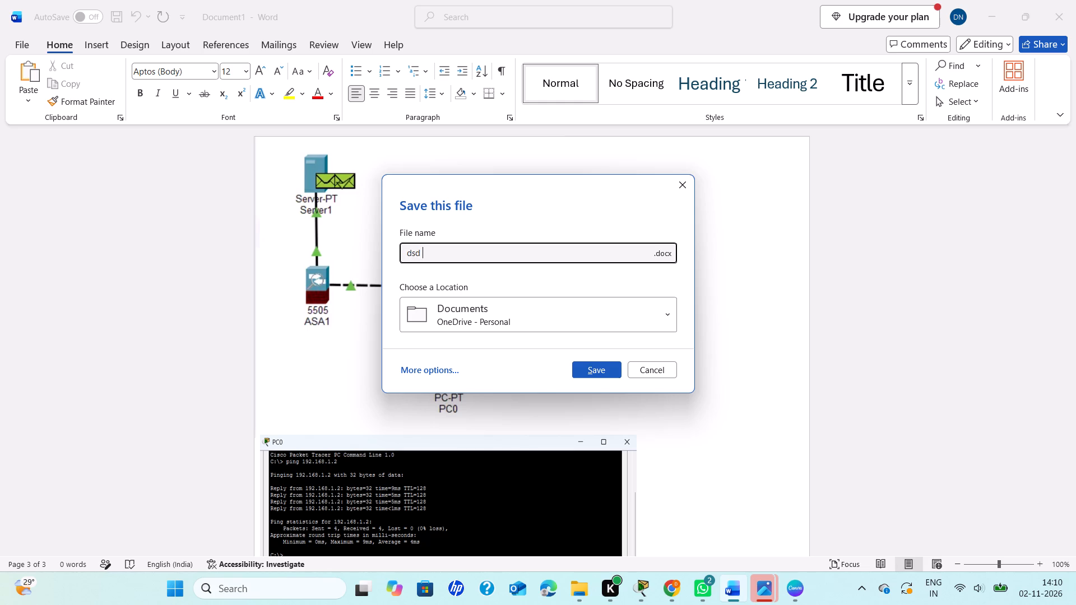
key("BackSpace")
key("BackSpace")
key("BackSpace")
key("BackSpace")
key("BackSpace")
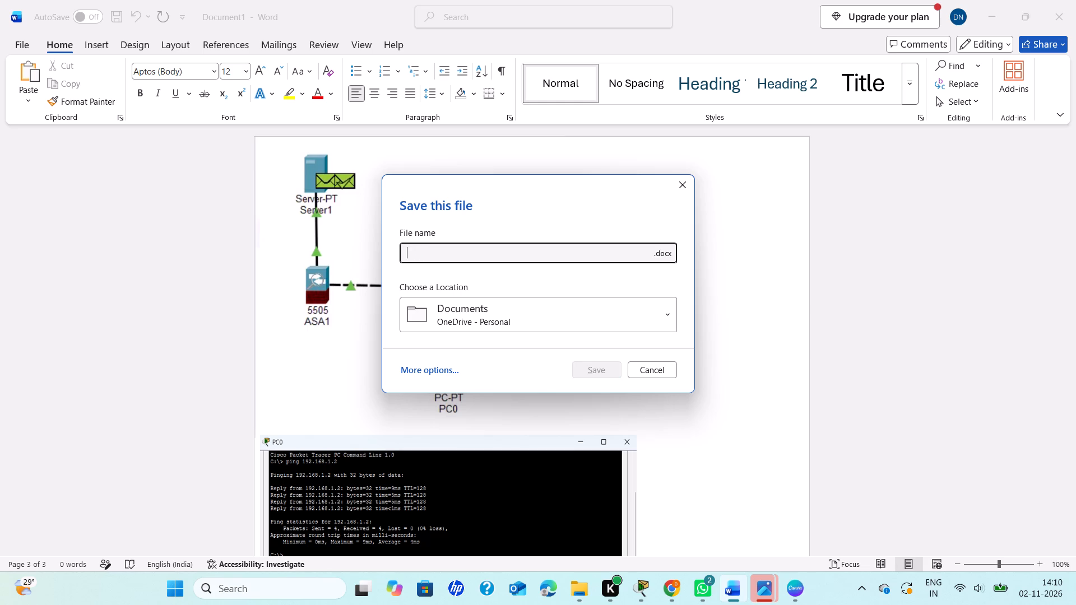
Save the document under the name "DSDLAB7&8doc." in the personal OneDrive Documents folder.
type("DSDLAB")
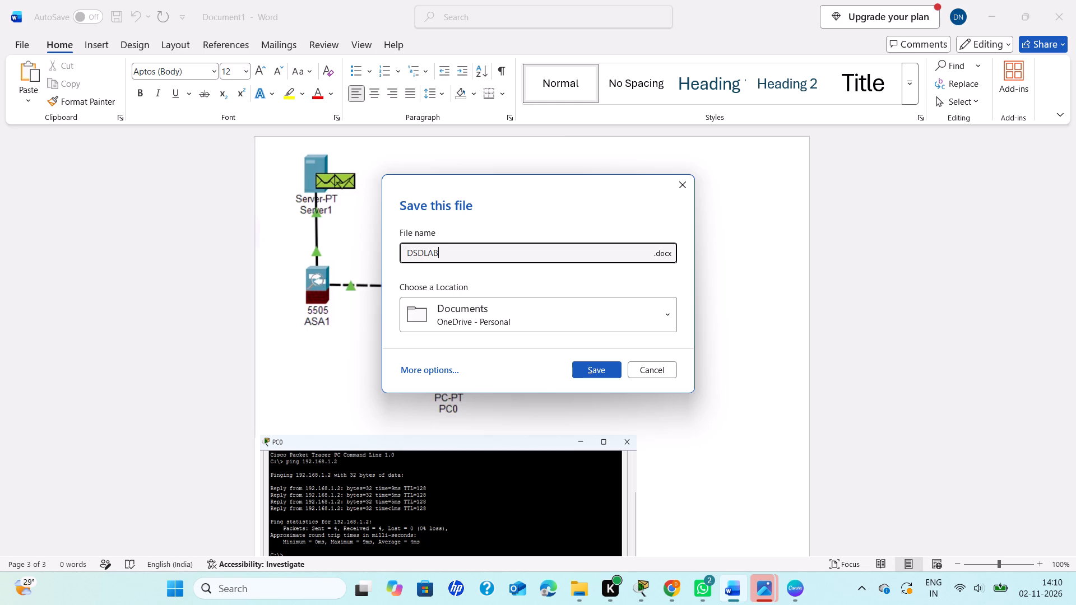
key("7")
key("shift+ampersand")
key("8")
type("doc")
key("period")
left_click(597, 374)
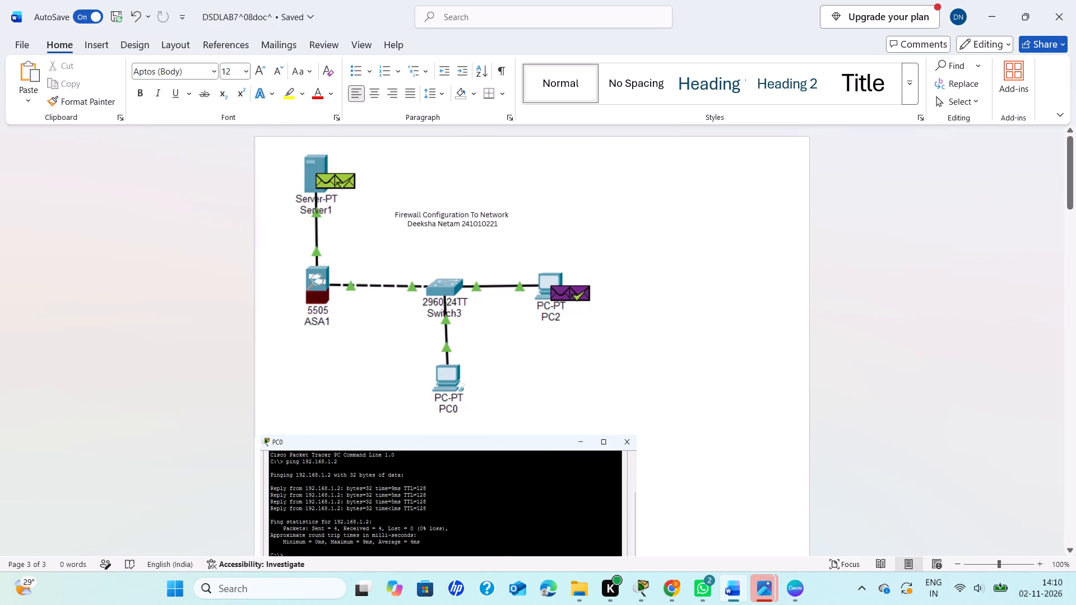
Switch to File Explorer and look for the saved lab document in the pinned local Documents folder.
left_click(574, 602)
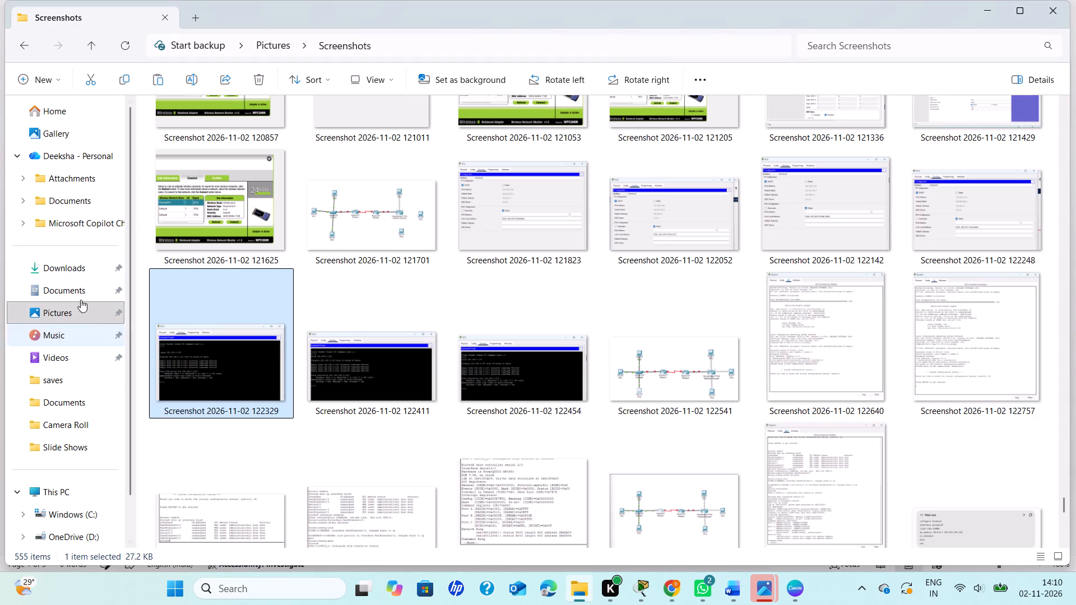
left_click(63, 287)
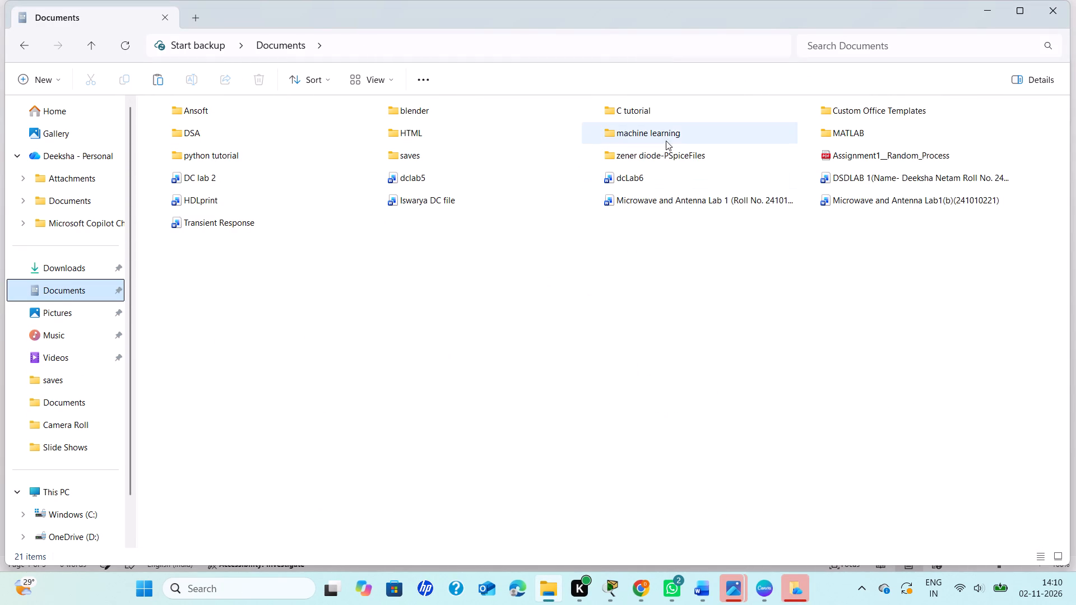
scroll(860, 172, "left", 7)
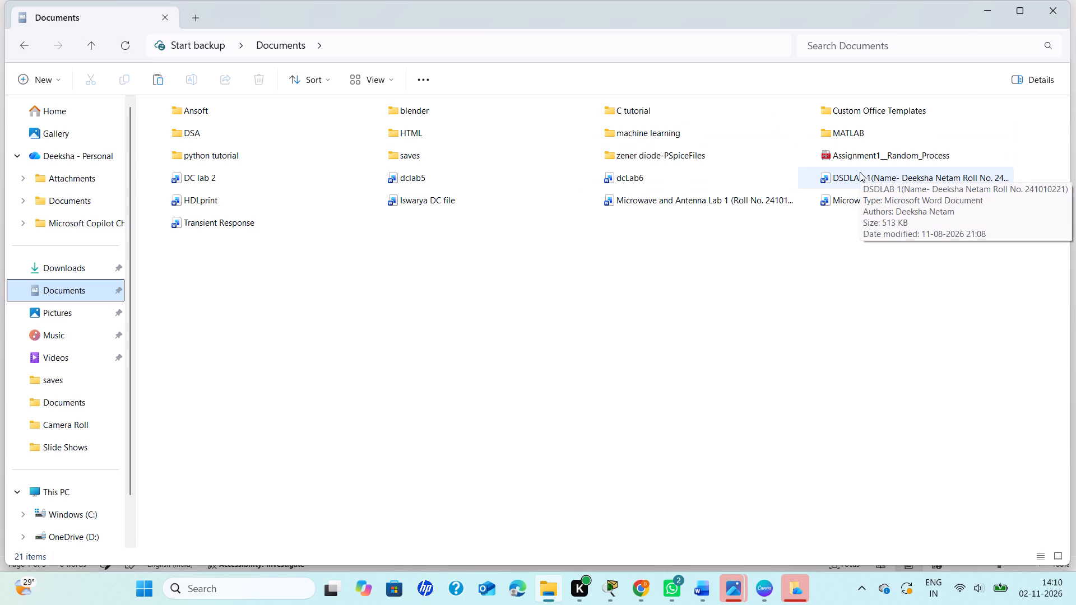
scroll(860, 172, "left", 5)
scroll(860, 172, "right", 1)
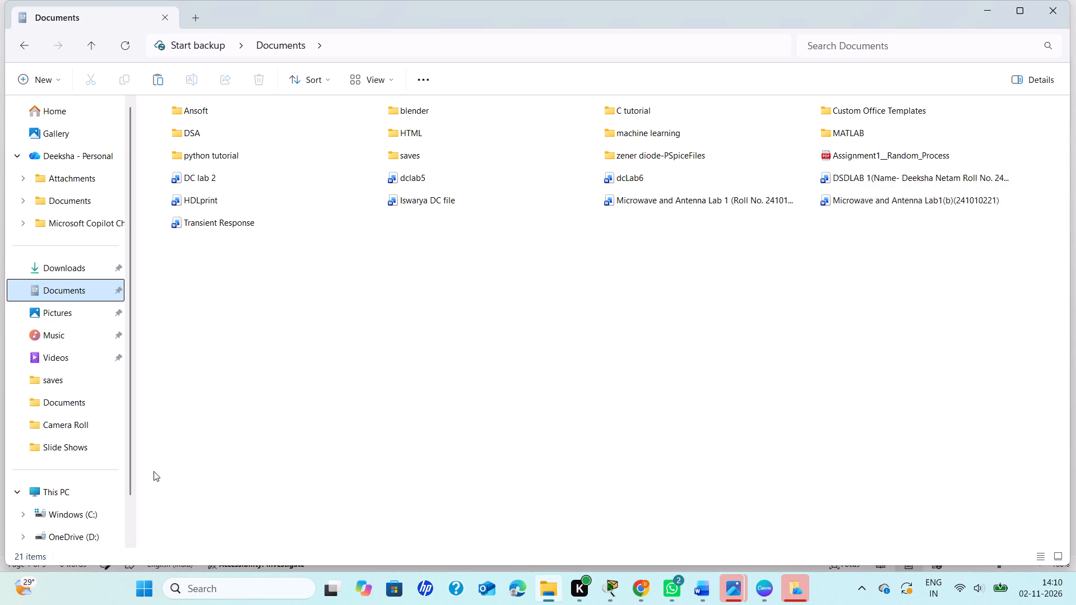
scroll(20, 500, "down", 2)
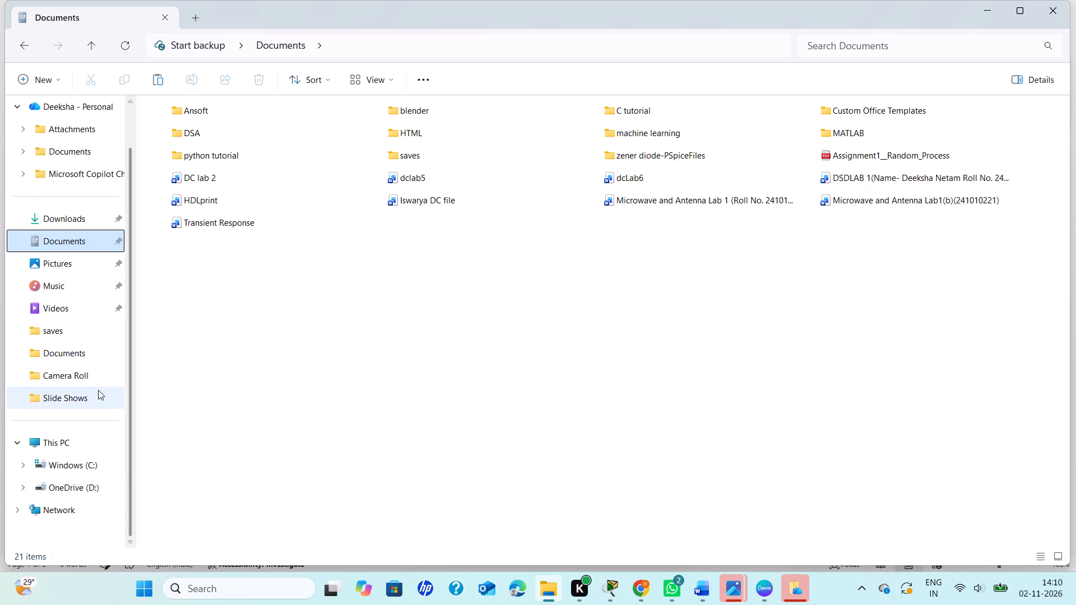
Look through the Documents folder inside My Files on the D: drive for the saved lab document.
double_click(62, 481)
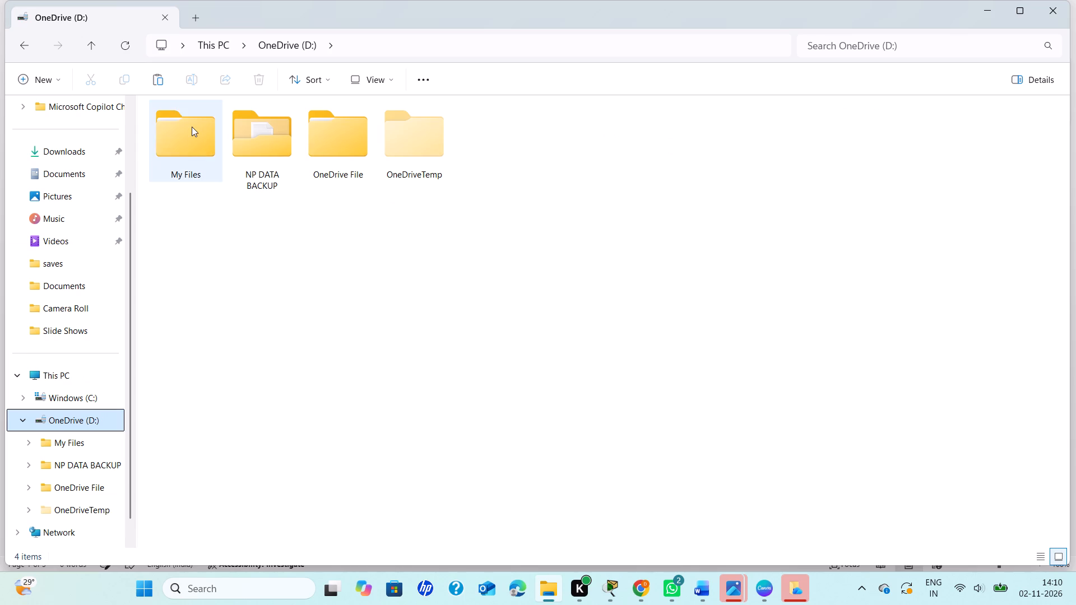
double_click(192, 127)
double_click(182, 164)
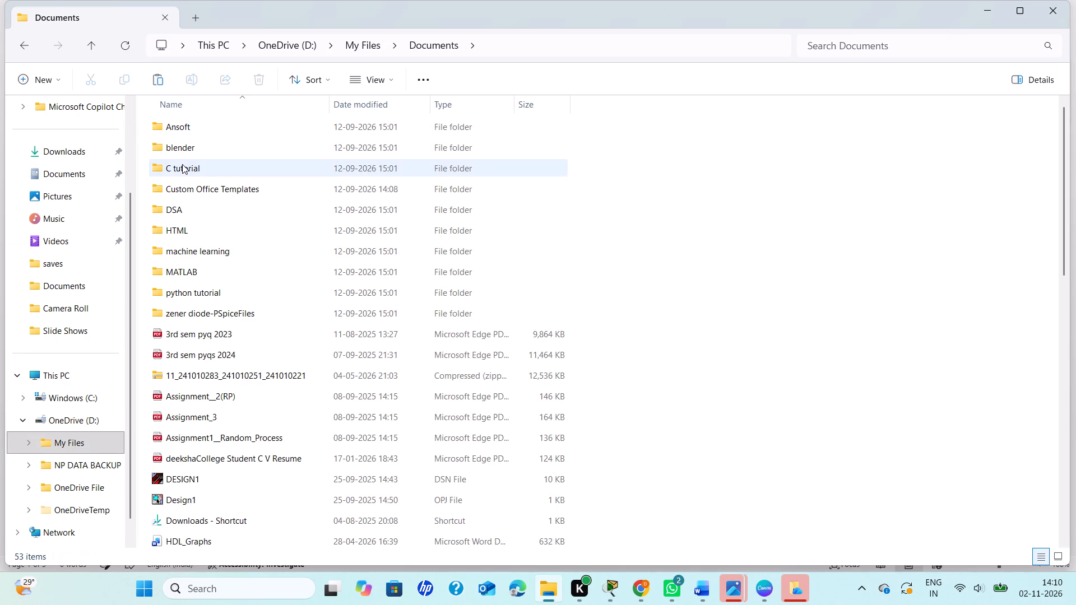
scroll(214, 388, "down", 4)
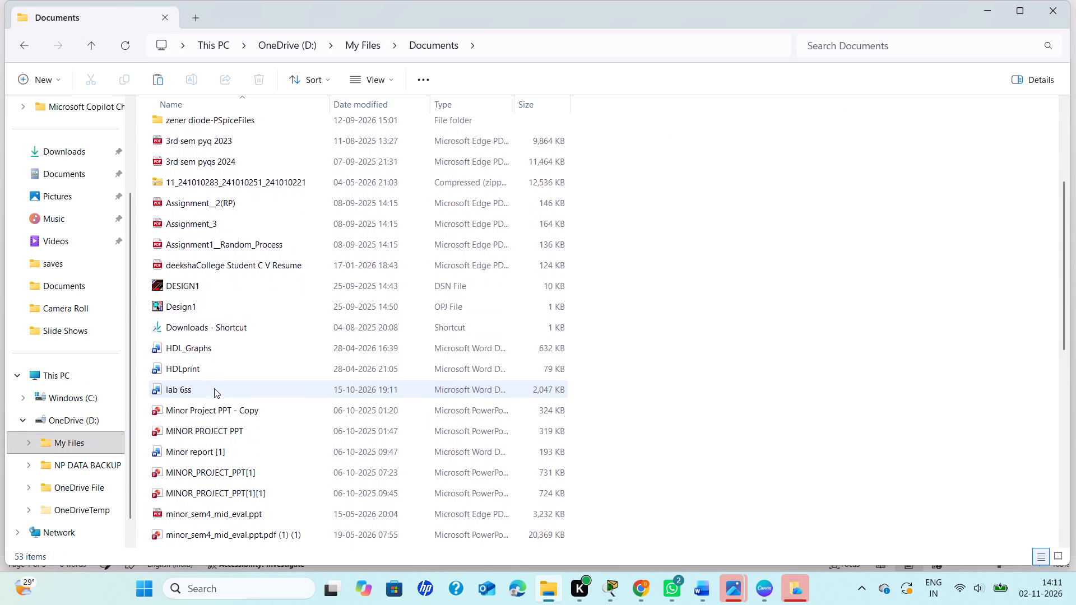
scroll(214, 388, "down", 3)
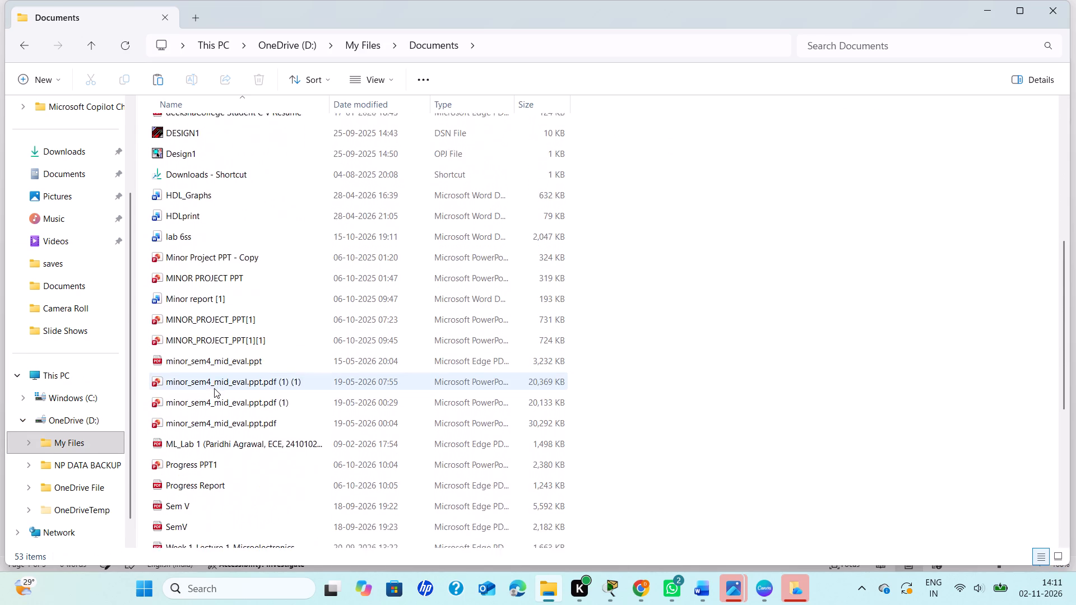
scroll(214, 388, "down", 7)
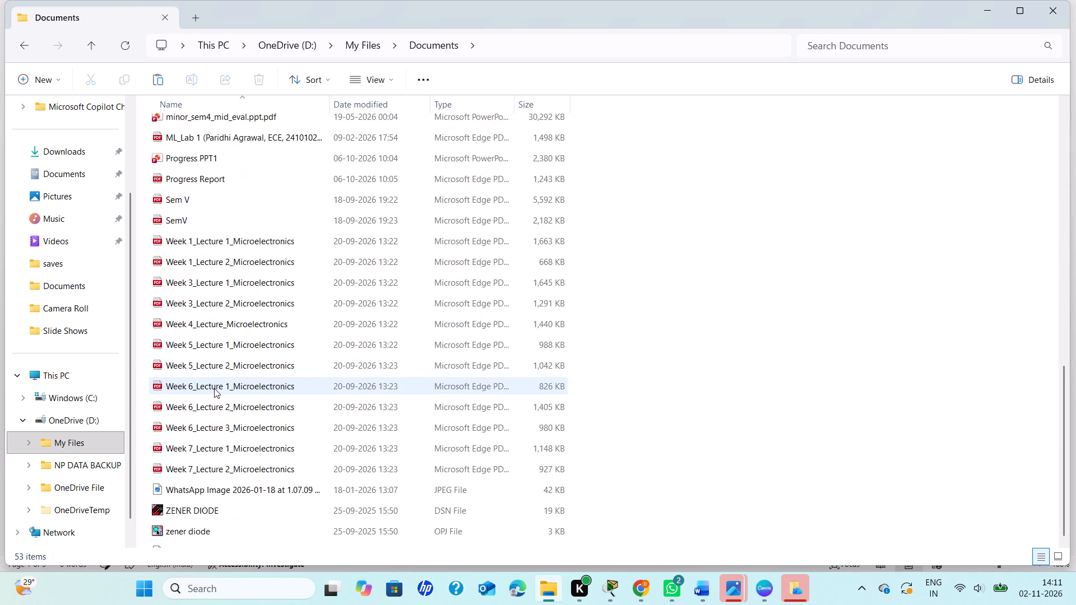
scroll(214, 388, "down", 5)
scroll(132, 218, "up", 1)
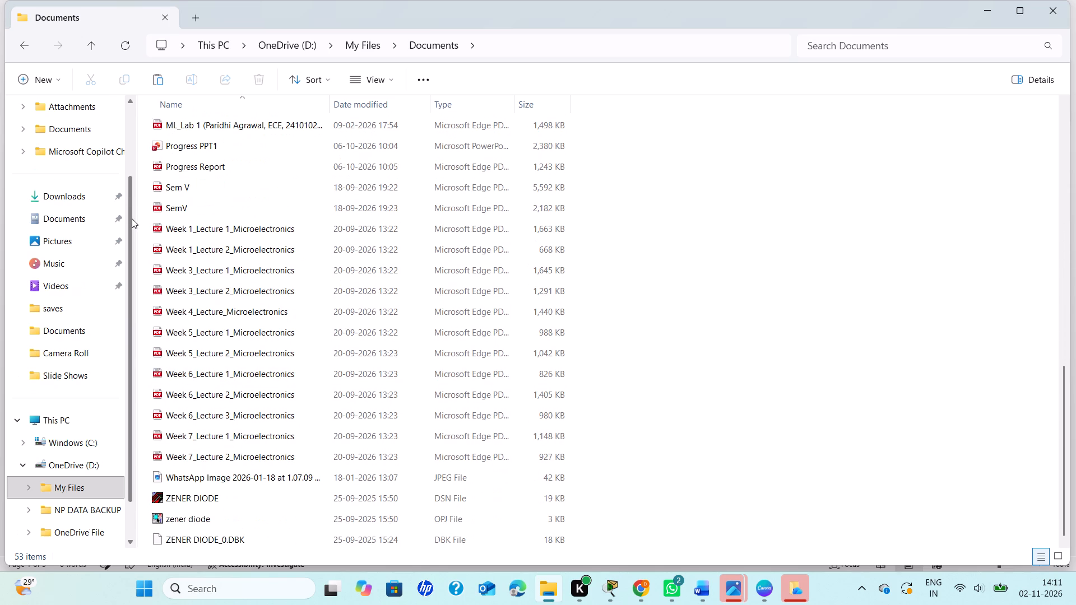
scroll(132, 218, "up", 1)
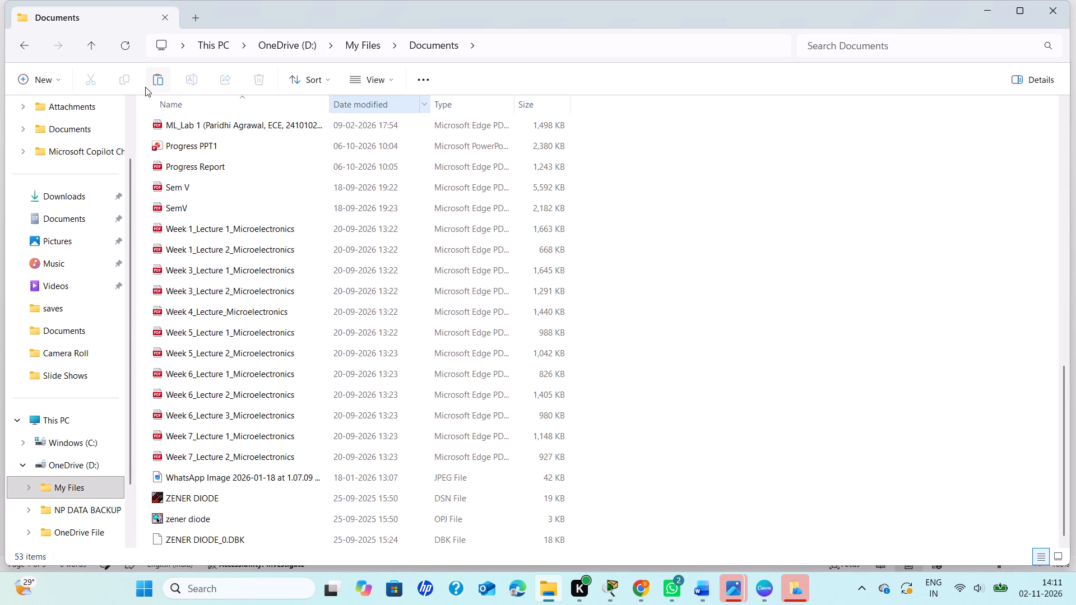
left_click(26, 44)
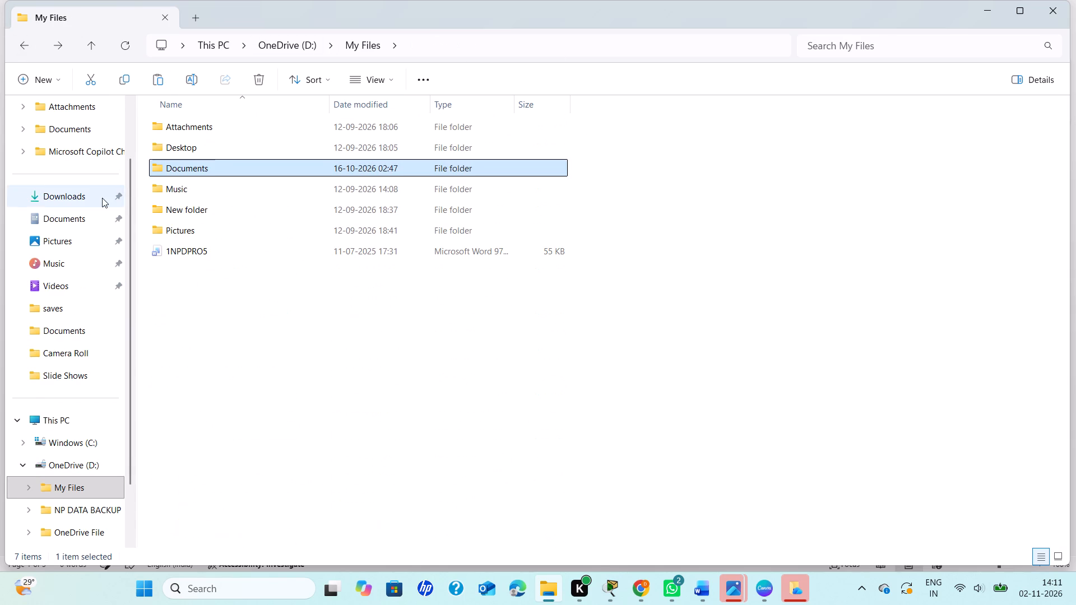
Open DSDLAB7&8doc. from the personal OneDrive Documents folder to check it, and close the document in Word.
scroll(102, 198, "up", 3)
double_click(80, 204)
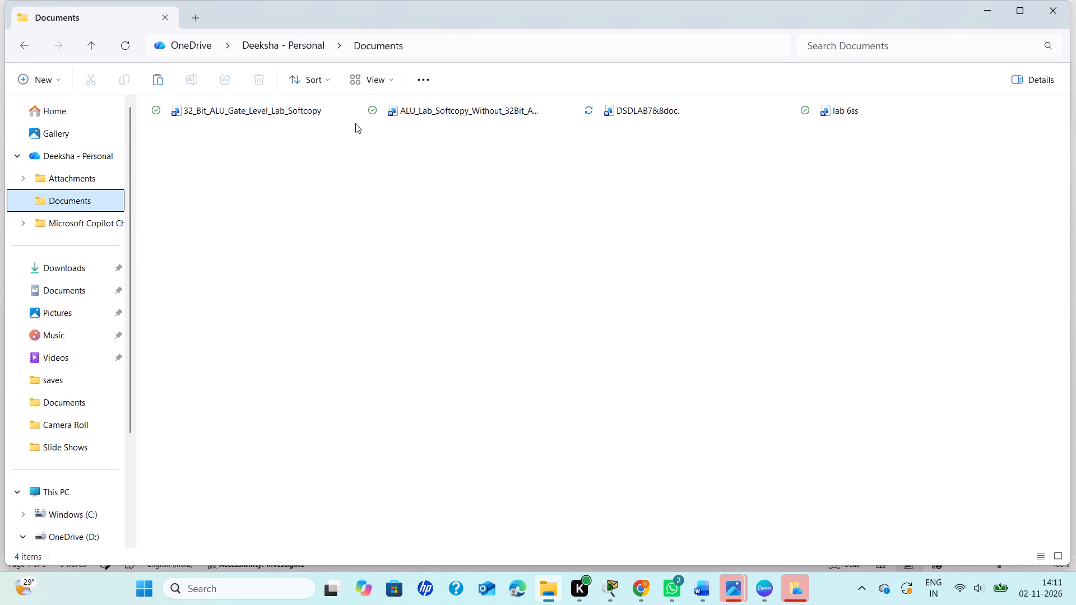
right_click(643, 109)
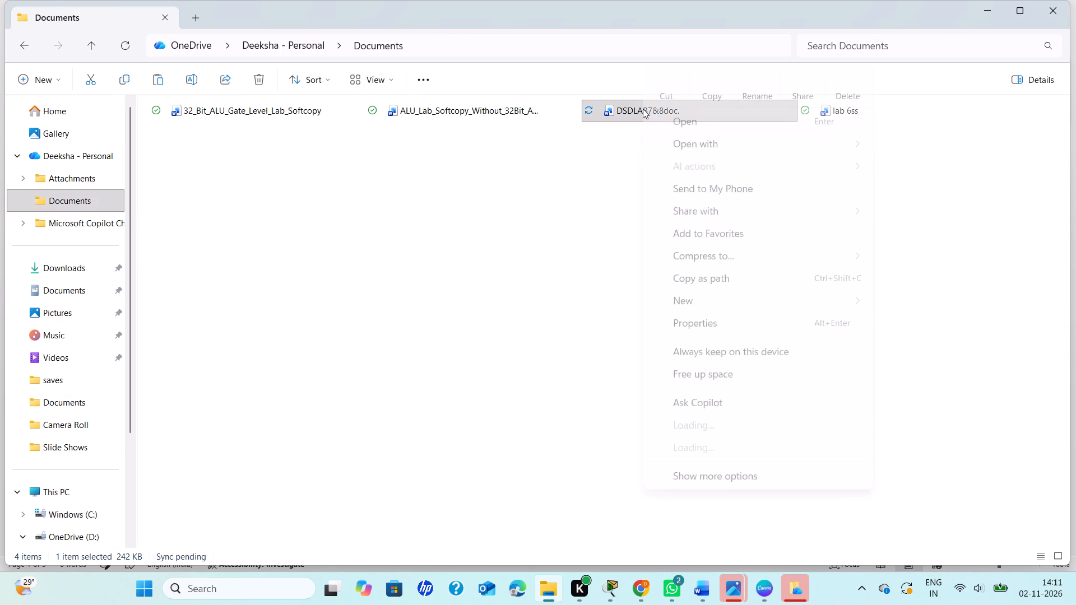
left_click(556, 208)
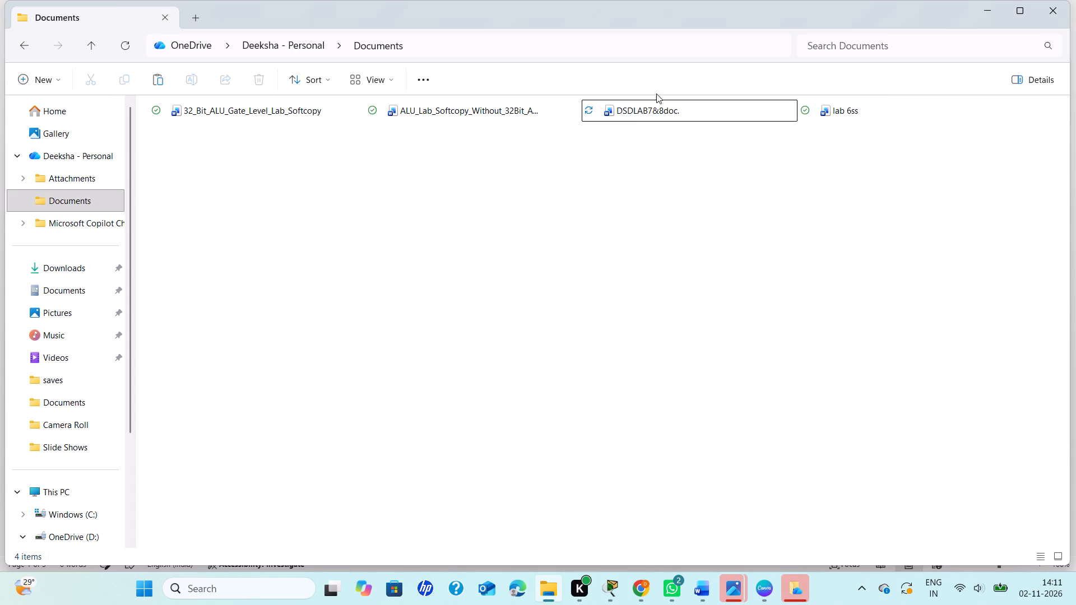
double_click(650, 104)
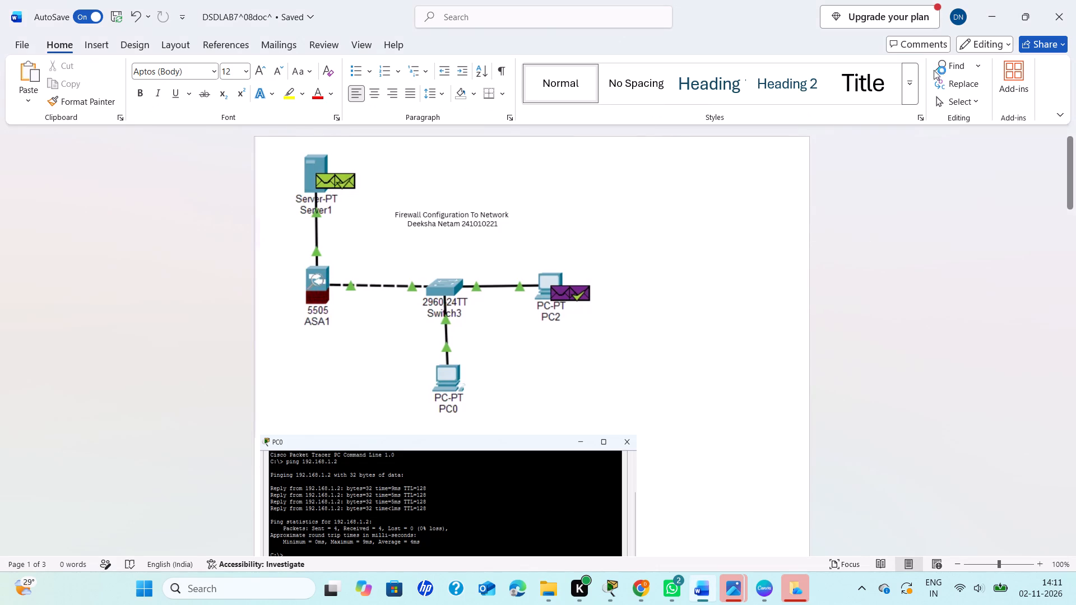
left_click(1055, 24)
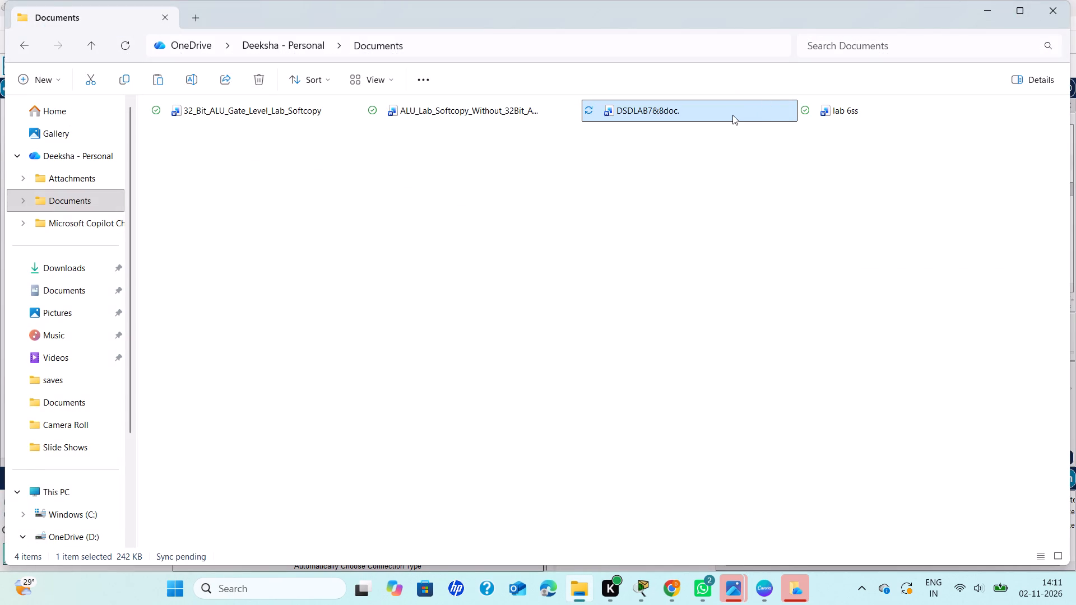
Copy the DSDLAB7&8doc. file from the OneDrive Documents folder.
right_click(732, 115)
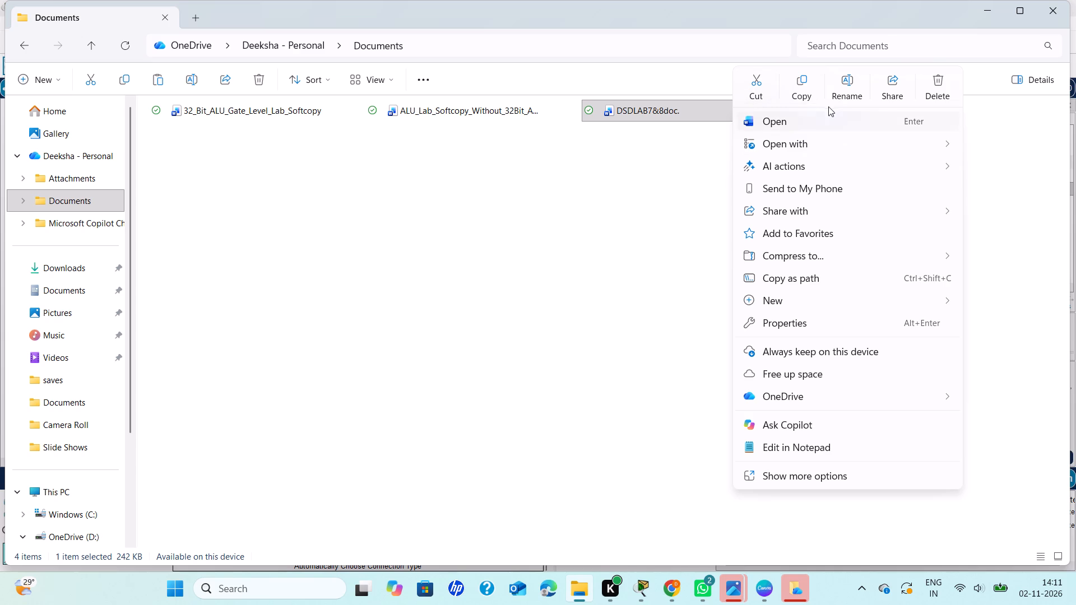
left_click(797, 88)
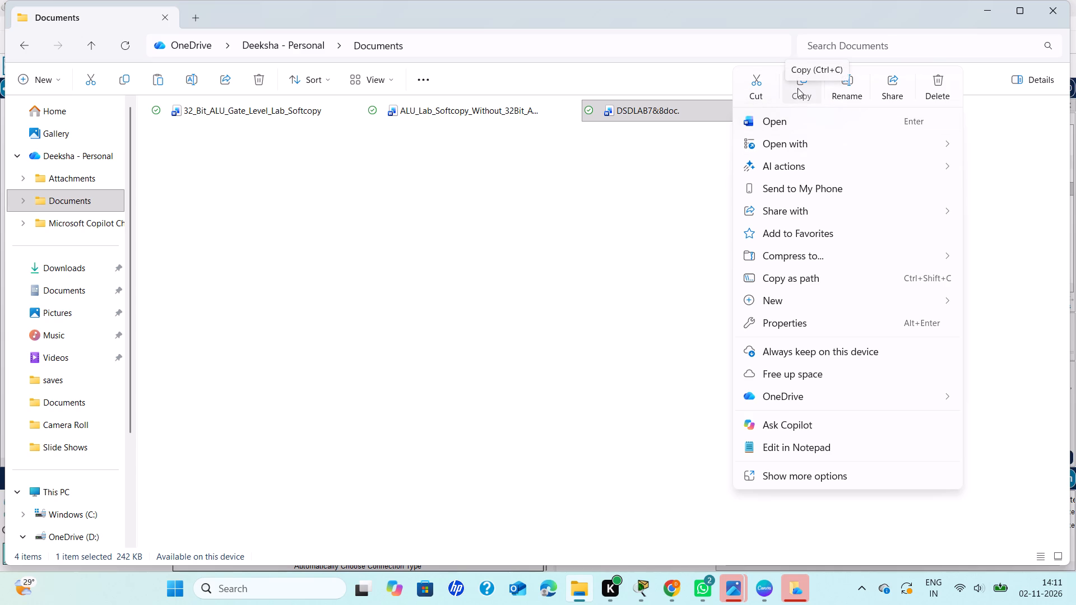
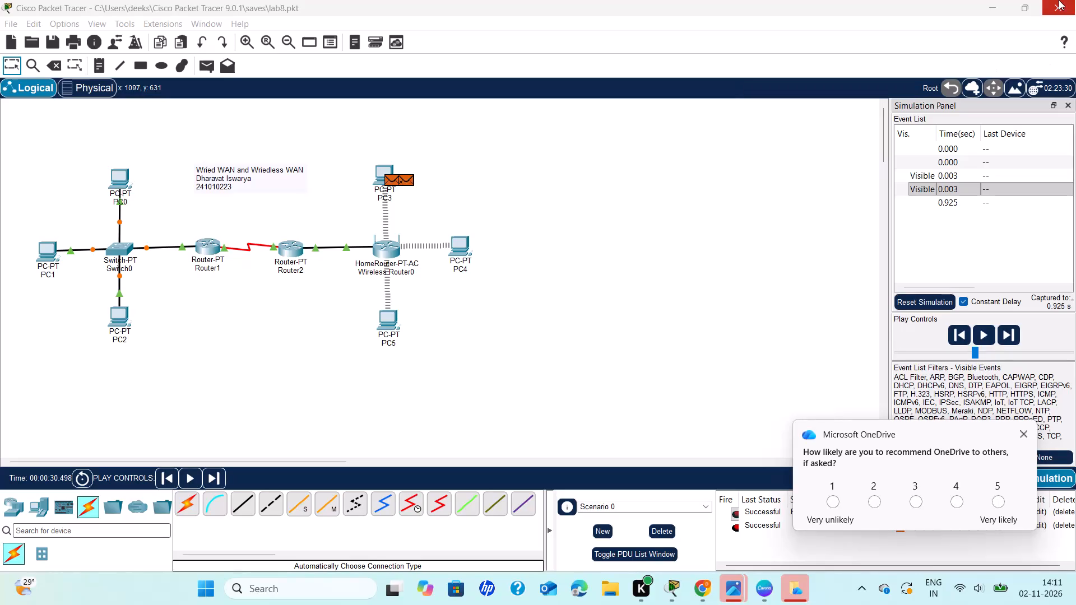
Exit Cisco Packet Tracer, saving the changes to the lab8.pkt network.
left_click(1059, 2)
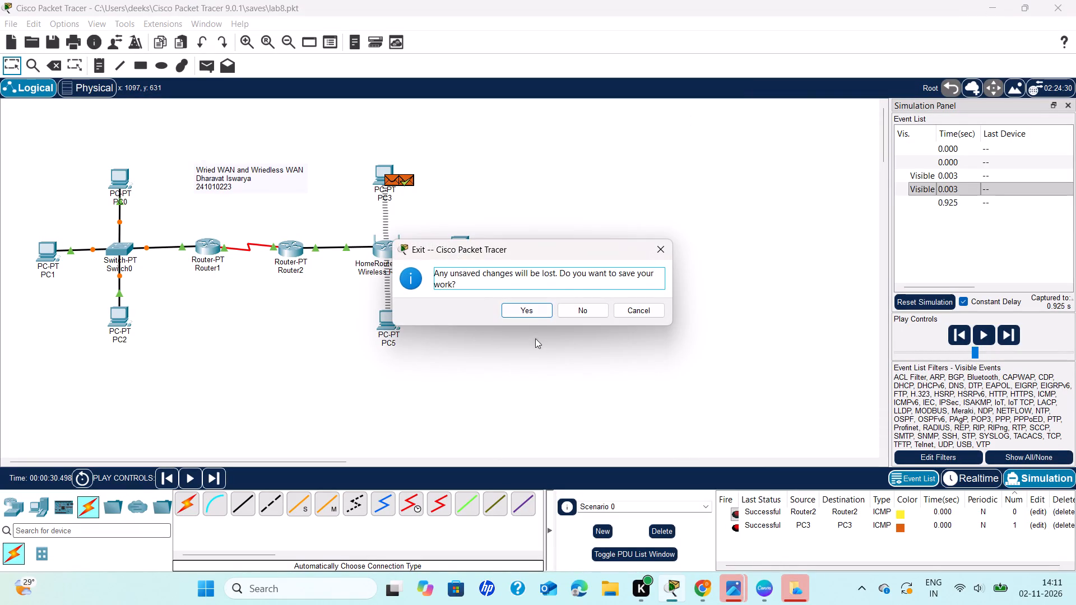
left_click(537, 311)
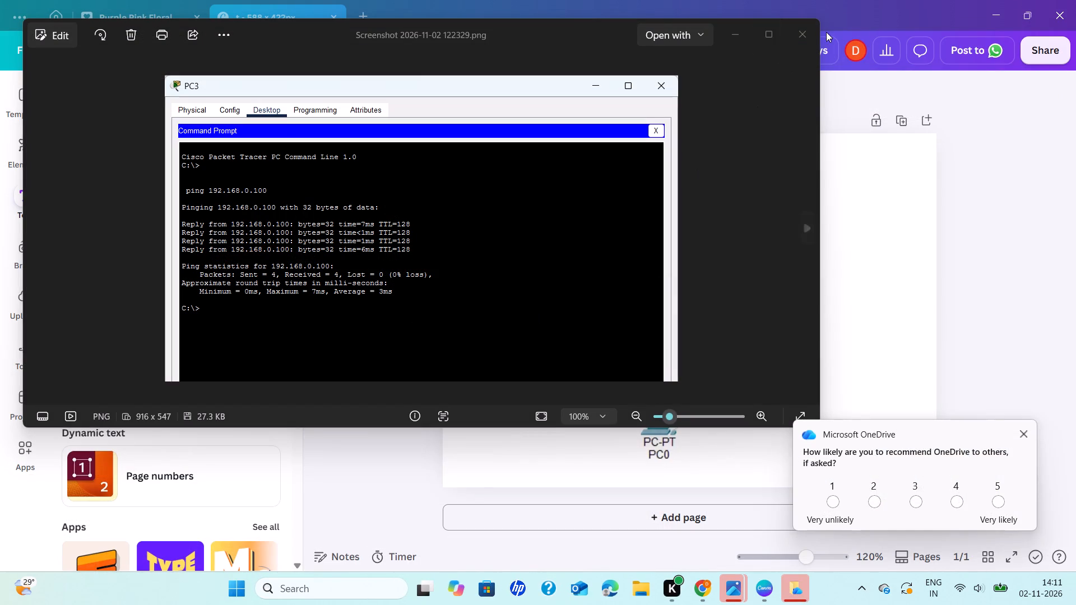
Close the PC3 ping screenshot in the image viewer and the Canva window with the firewall topology design.
left_click(800, 38)
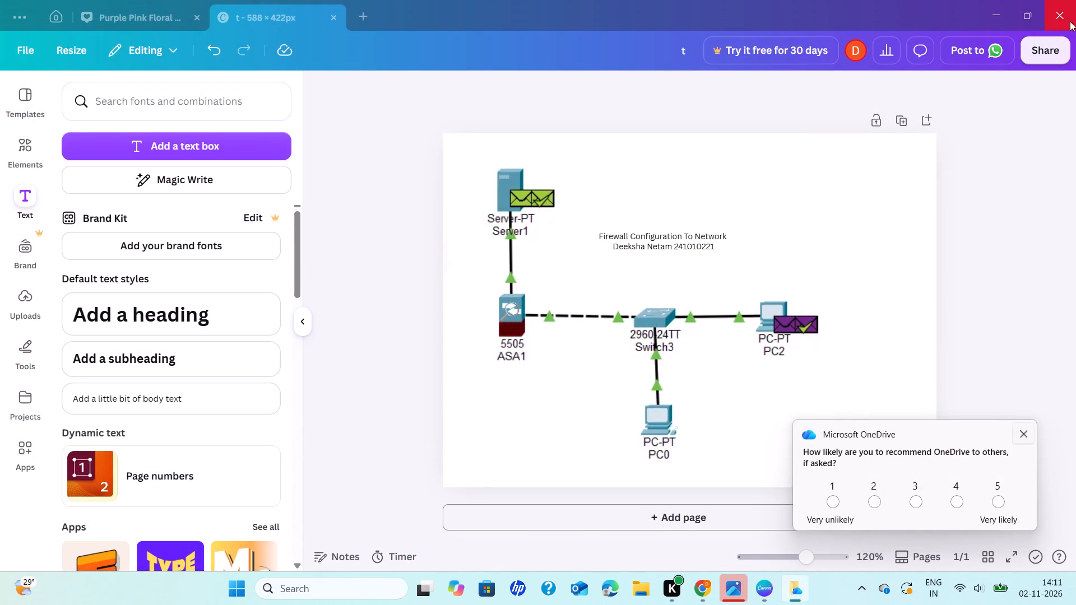
left_click(1058, 20)
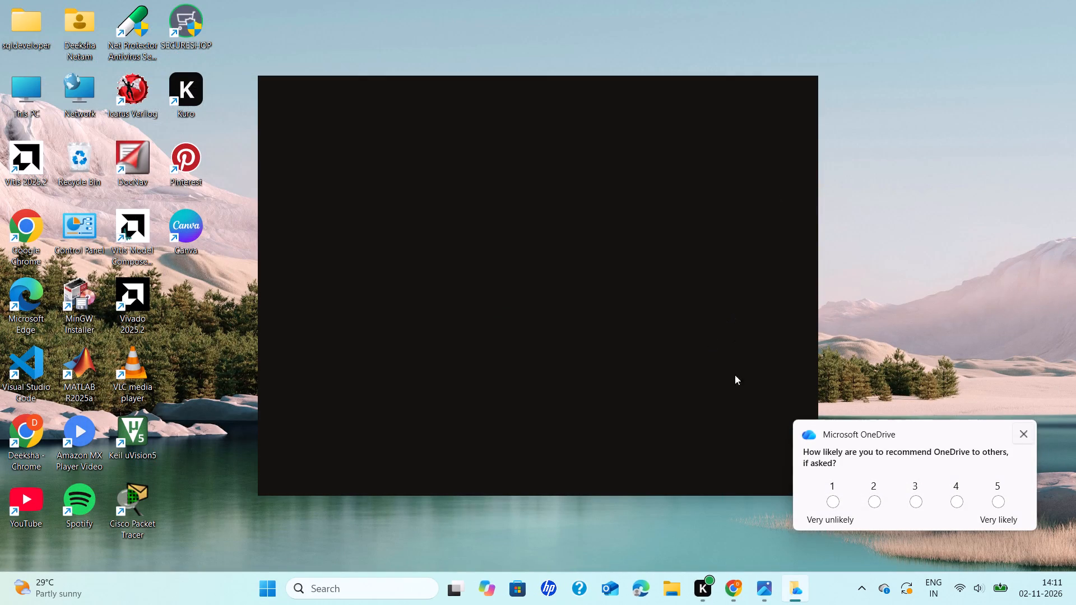